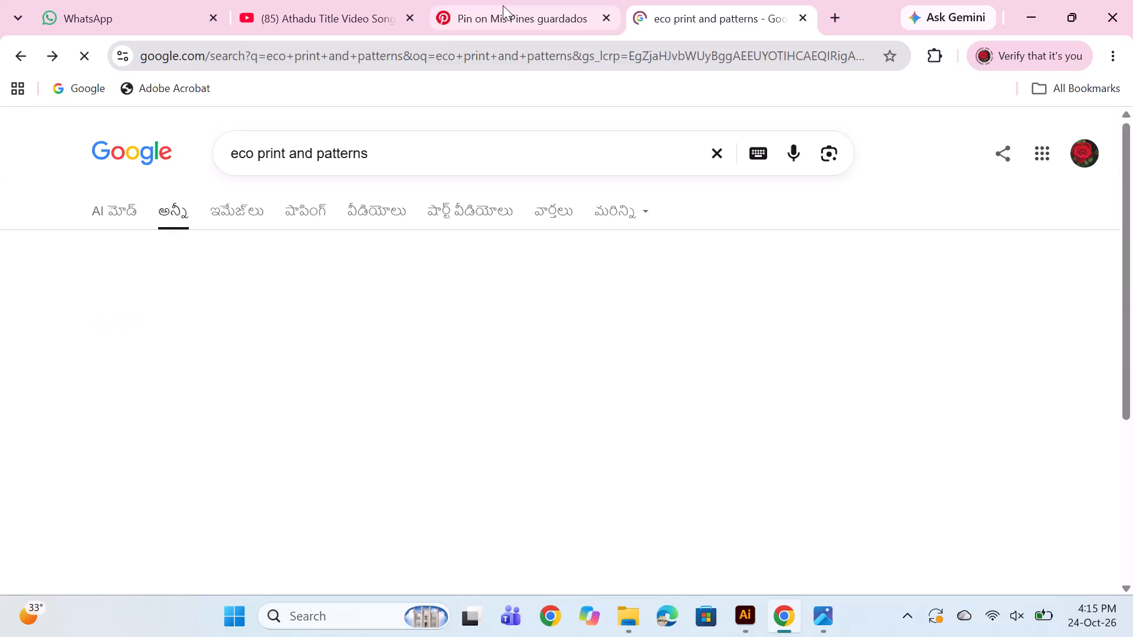
Browse the Pinterest pins, look at the blue fish pin, and copy the image from the watercolour sun pin.
{"action": "left_click", "coordinate": [503, 5]}
{"action": "scroll", "coordinate": [575, 339], "scroll_direction": "down", "scroll_amount": 2}
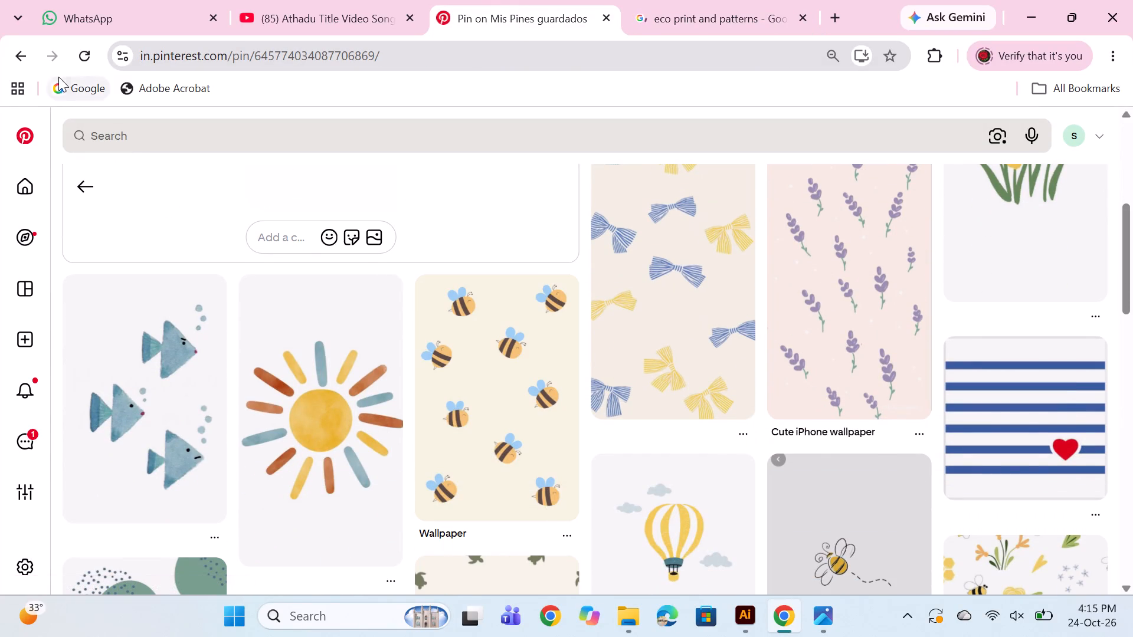
{"action": "scroll", "coordinate": [193, 382], "scroll_direction": "down", "scroll_amount": 1}
{"action": "left_click", "coordinate": [172, 369]}
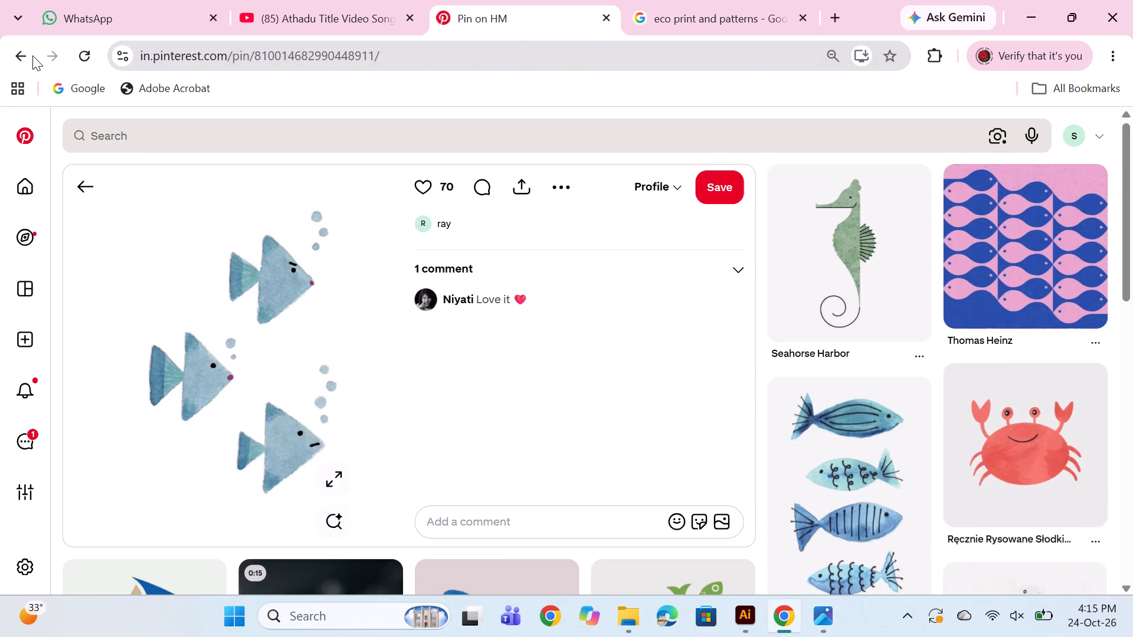
{"action": "left_click", "coordinate": [93, 179]}
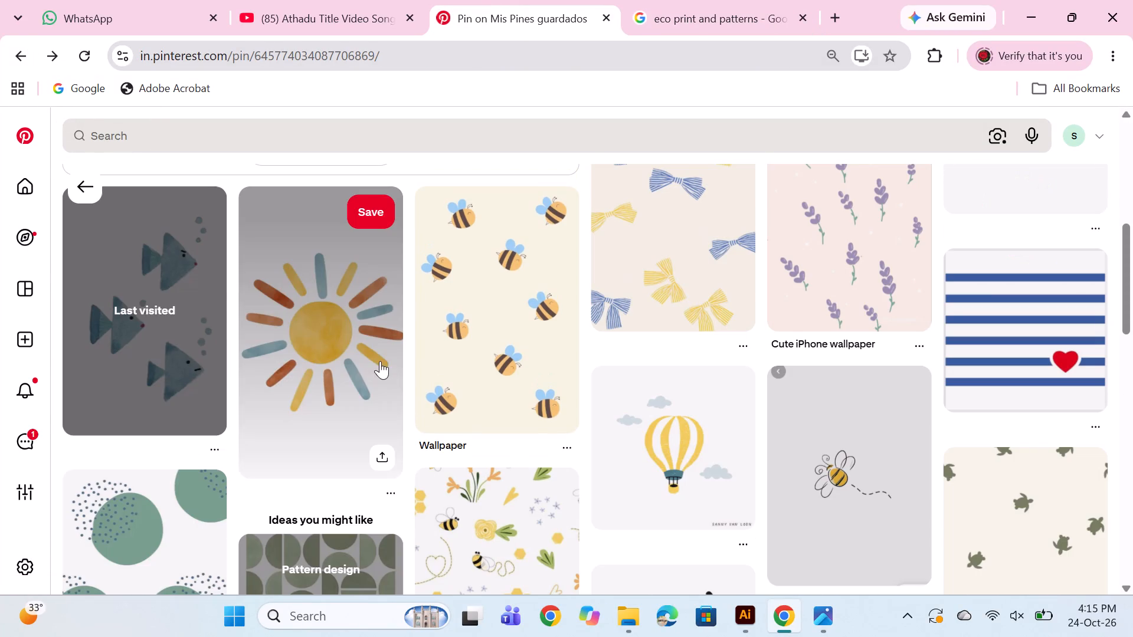
{"action": "left_click", "coordinate": [380, 361]}
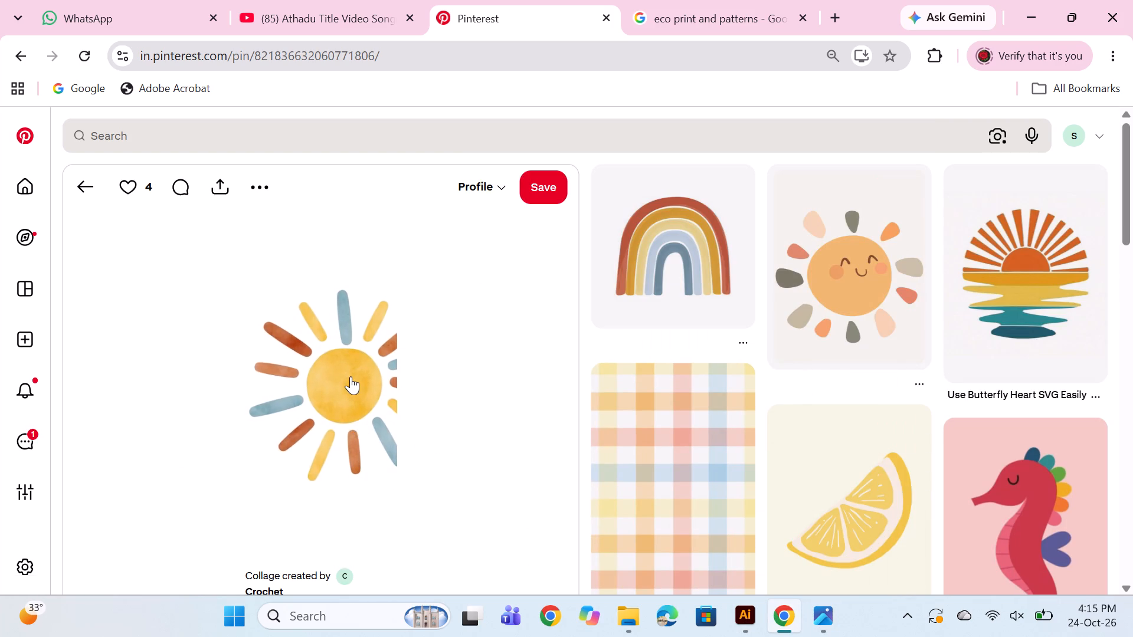
{"action": "right_click", "coordinate": [351, 376]}
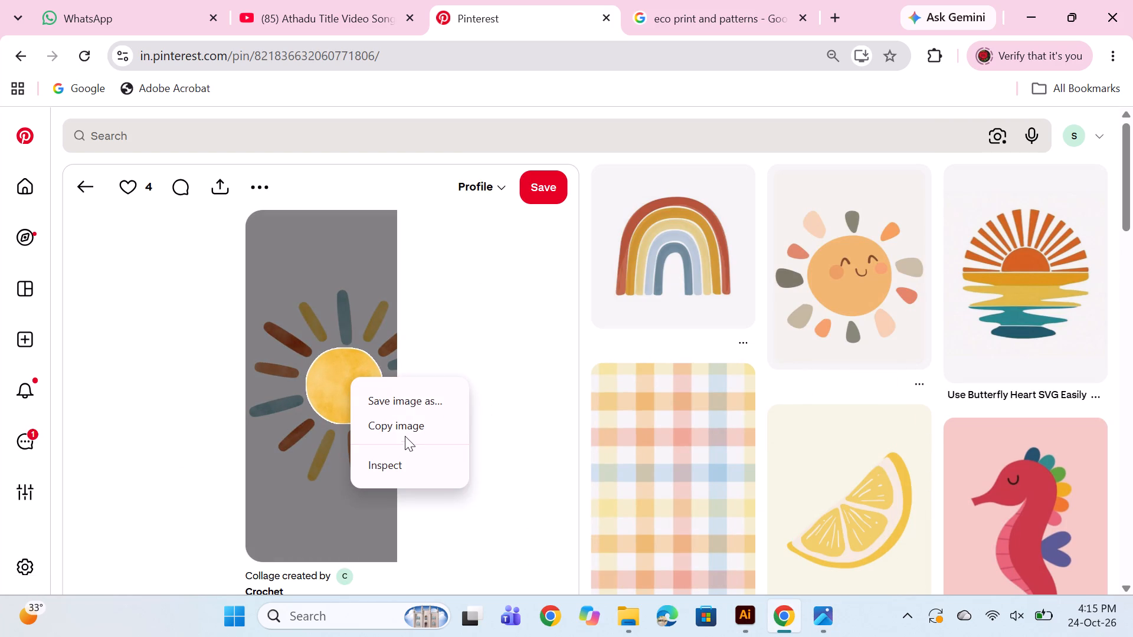
{"action": "left_click", "coordinate": [405, 431]}
Switch to Illustrator and paste the copied sun image into the Untitled-5 document.
{"action": "left_click", "coordinate": [751, 626]}
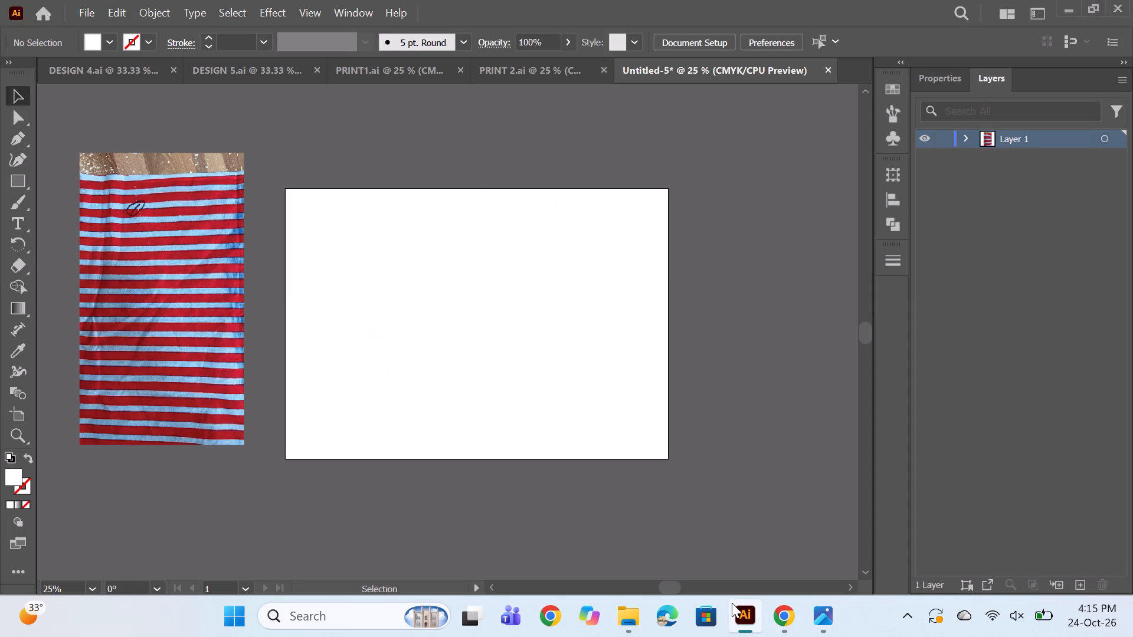
{"action": "key", "text": "ctrl+v"}
{"action": "scroll", "coordinate": [537, 354], "scroll_direction": "down", "scroll_amount": 2}
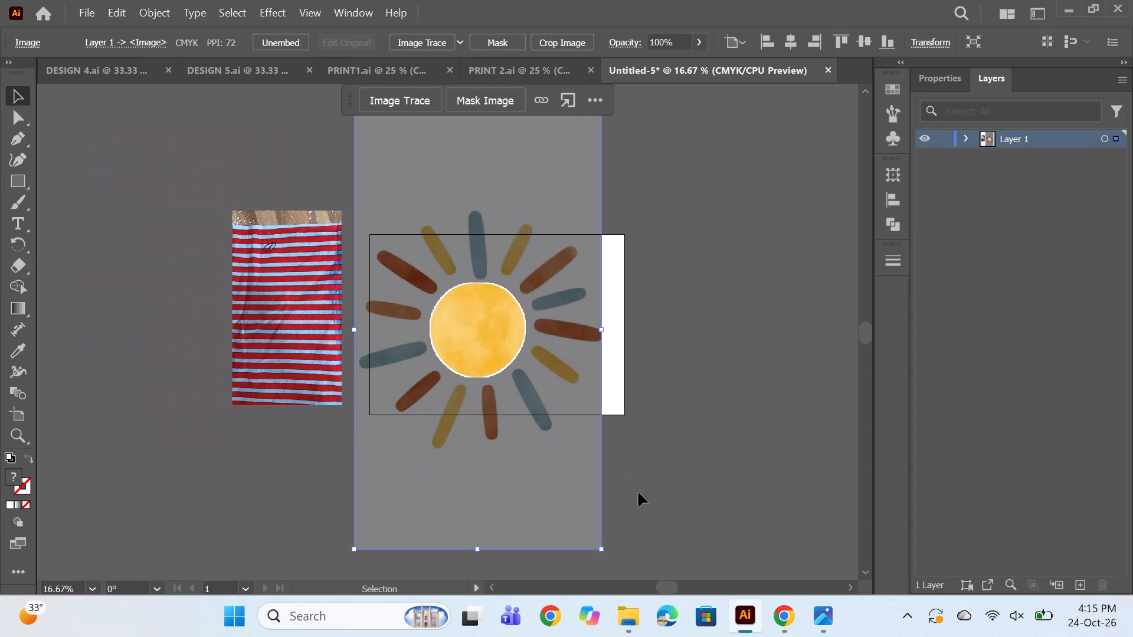
Scale the pasted sun image down proportionally and move it onto the middle of the artboard.
{"action": "left_click_drag", "start_coordinate": [601, 550], "coordinate": [543, 394], "text": "shift"}
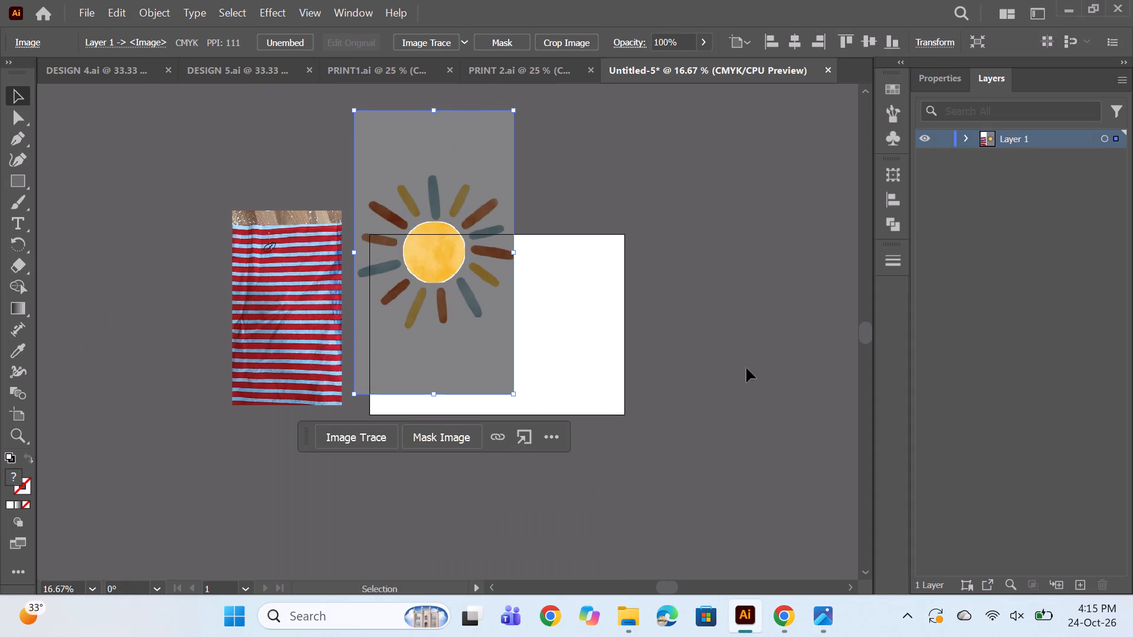
{"action": "left_click_drag", "start_coordinate": [509, 395], "coordinate": [482, 316], "text": "shift"}
{"action": "left_click", "coordinate": [490, 366], "text": "shift"}
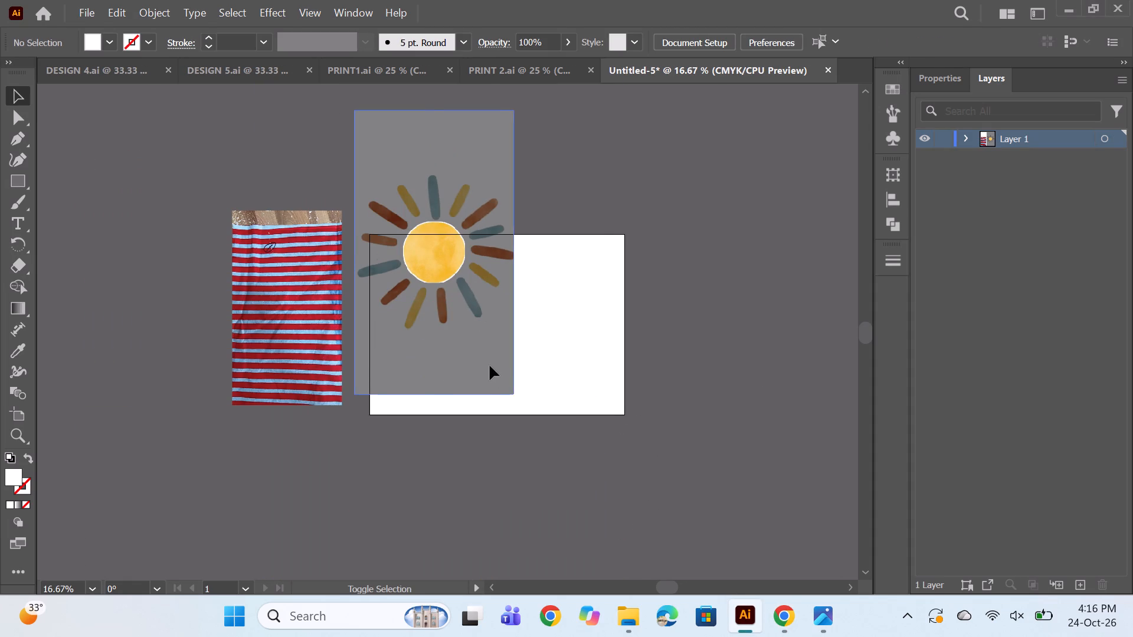
{"action": "left_click_drag", "start_coordinate": [516, 393], "coordinate": [481, 340], "text": "shift"}
{"action": "left_click", "coordinate": [649, 310]}
{"action": "left_click_drag", "start_coordinate": [423, 234], "coordinate": [441, 257]}
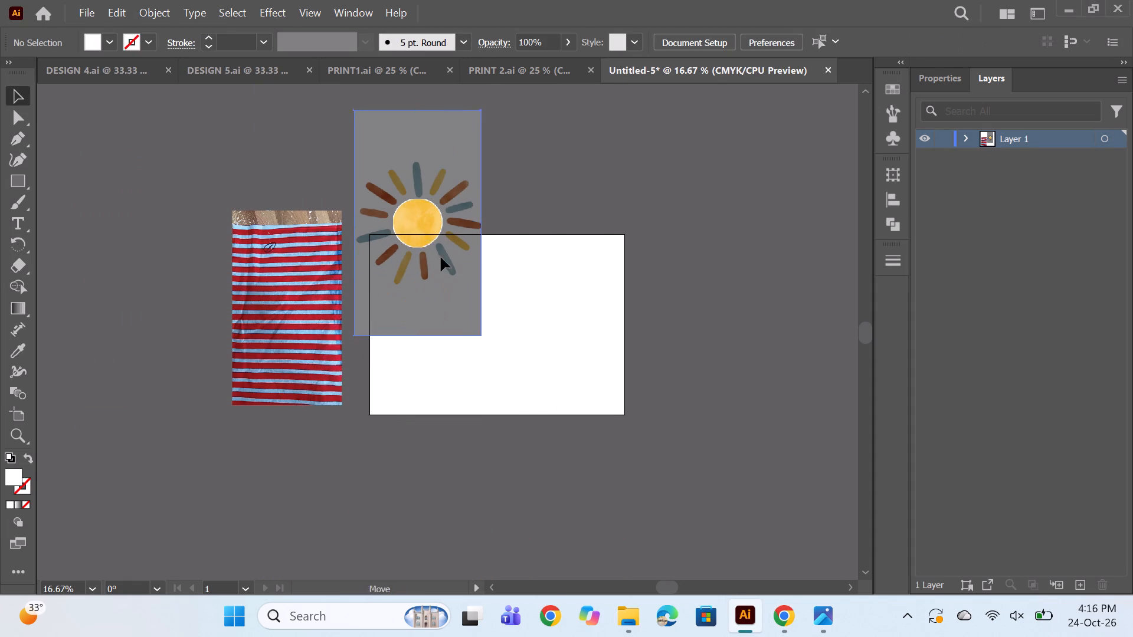
{"action": "left_click_drag", "start_coordinate": [441, 257], "coordinate": [498, 306]}
{"action": "left_click_drag", "start_coordinate": [555, 411], "coordinate": [540, 381], "text": "shift"}
{"action": "left_click", "coordinate": [779, 341]}
{"action": "left_click_drag", "start_coordinate": [488, 280], "coordinate": [491, 330]}
{"action": "left_click", "coordinate": [649, 333]}
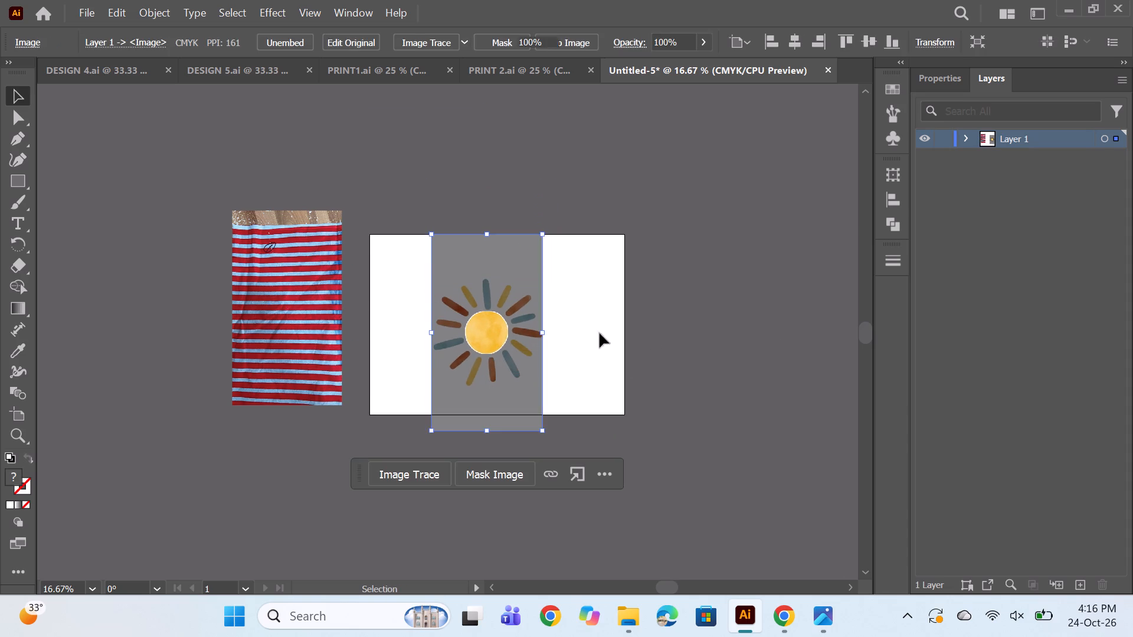
Scale the sun image down further about its centre so it sits well inside the artboard.
{"action": "scroll", "coordinate": [513, 327], "scroll_direction": "up", "scroll_amount": 2, "text": "alt"}
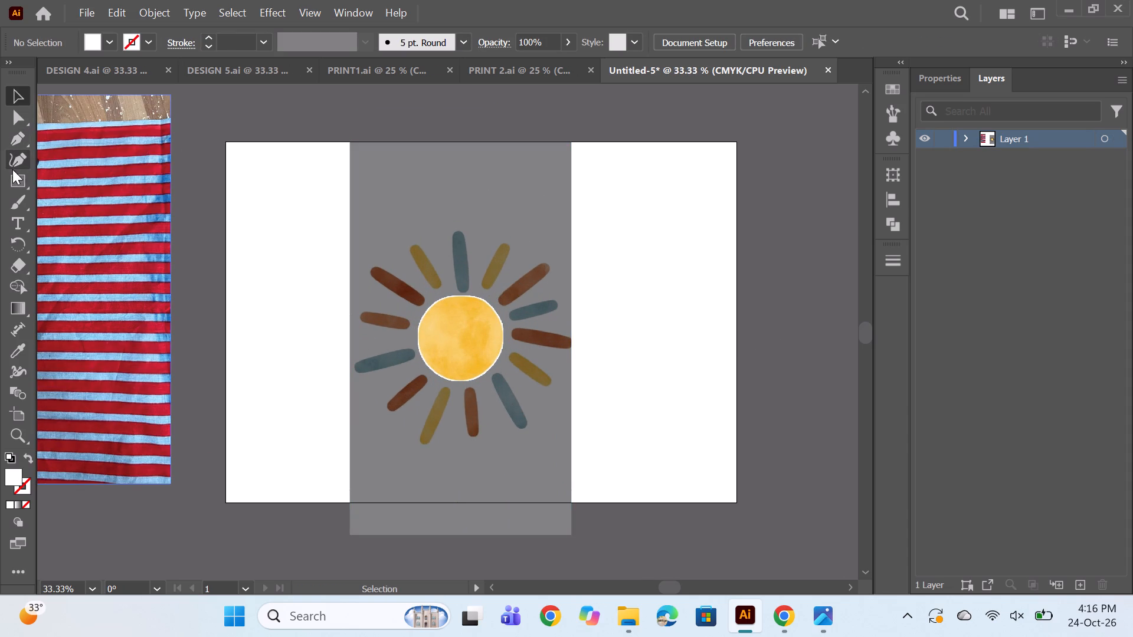
{"action": "right_click", "coordinate": [15, 176]}
{"action": "left_click", "coordinate": [59, 196]}
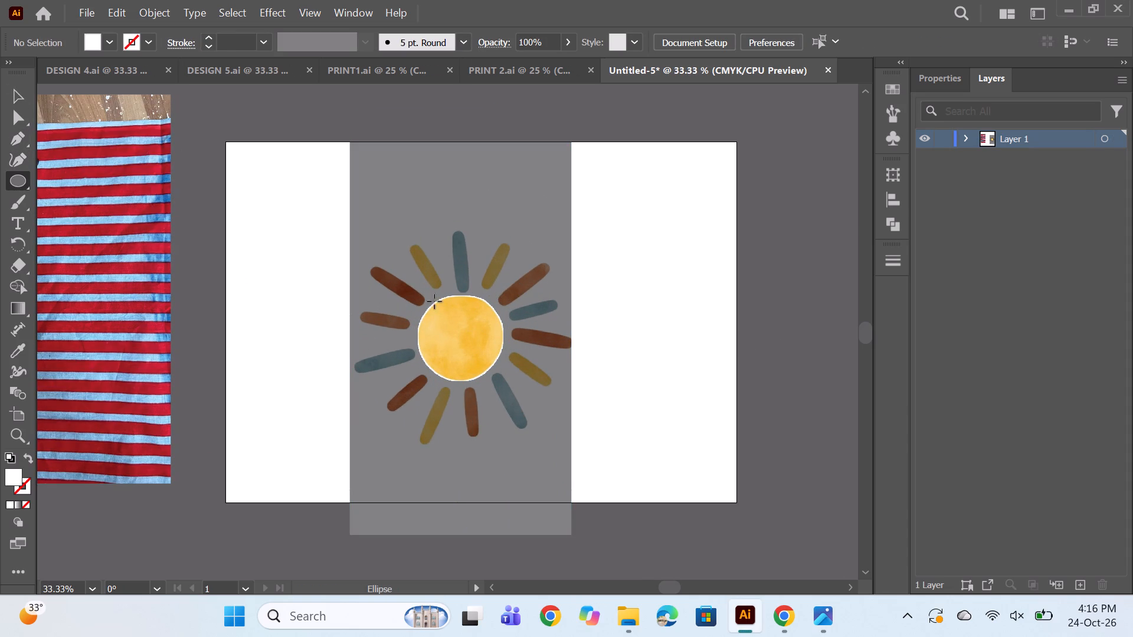
{"action": "left_click", "coordinate": [22, 101]}
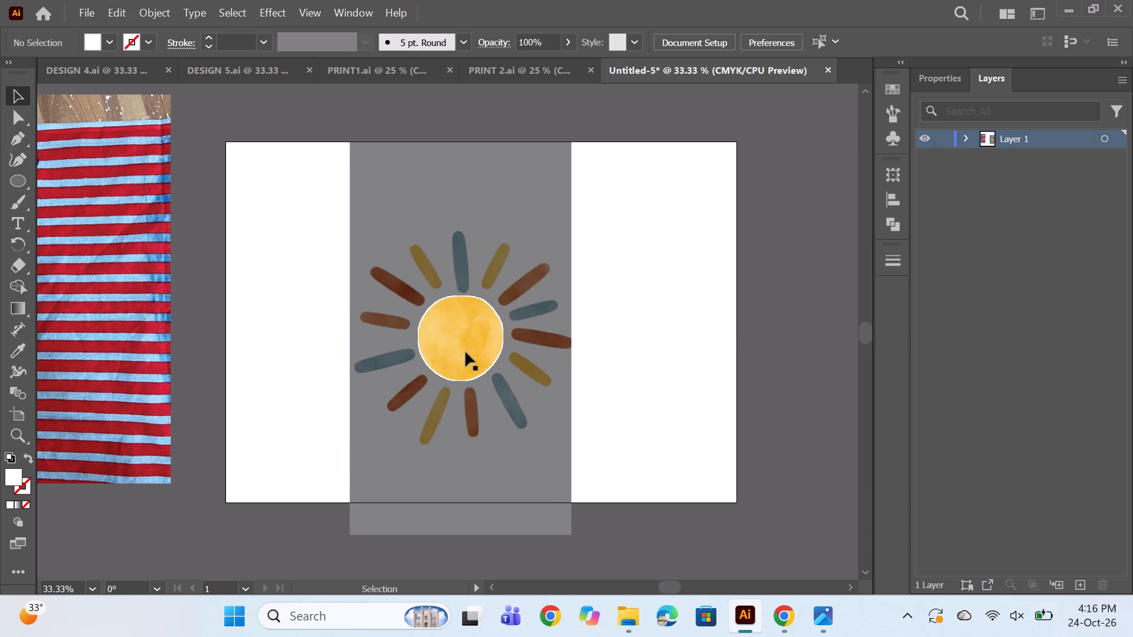
{"action": "left_click", "coordinate": [522, 449]}
{"action": "left_click_drag", "start_coordinate": [571, 534], "coordinate": [516, 400], "text": "alt+shift"}
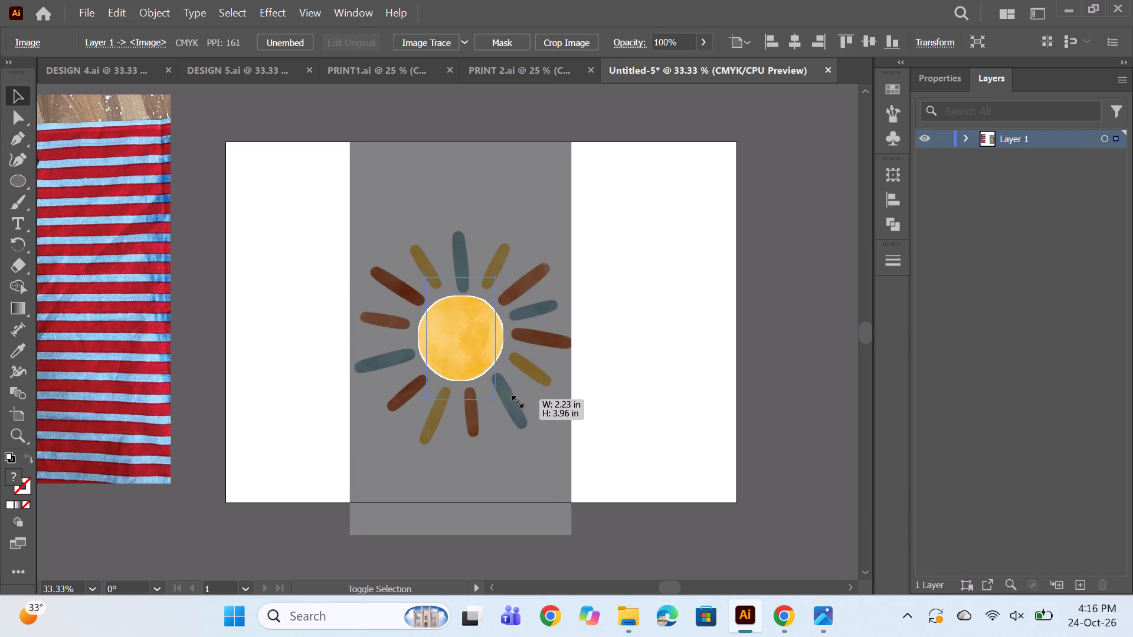
{"action": "left_click_drag", "start_coordinate": [516, 400], "coordinate": [521, 420], "text": "alt+shift"}
{"action": "left_click", "coordinate": [607, 327]}
Draw an ellipse over the sun's yellow disc and widen it to cover the whole disc.
{"action": "left_click", "coordinate": [8, 143]}
{"action": "scroll", "coordinate": [462, 316], "scroll_direction": "up", "scroll_amount": 4, "text": "alt"}
{"action": "left_click", "coordinate": [2, 186]}
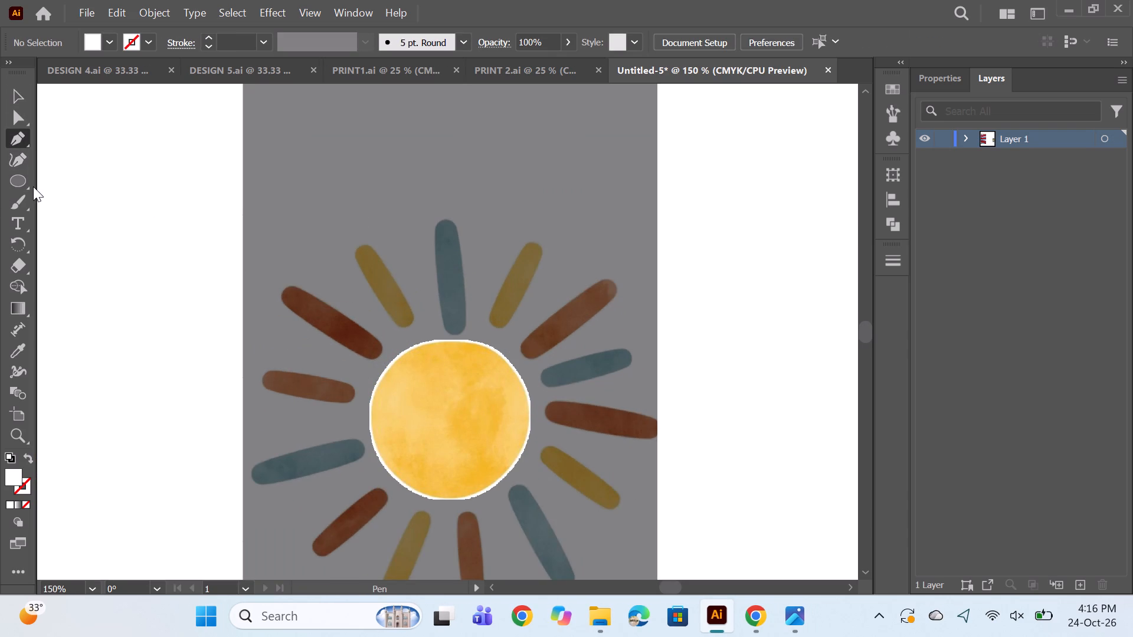
{"action": "left_click", "coordinate": [28, 184]}
{"action": "scroll", "coordinate": [171, 183], "scroll_direction": "down", "scroll_amount": 3}
{"action": "left_click_drag", "start_coordinate": [383, 295], "coordinate": [519, 471]}
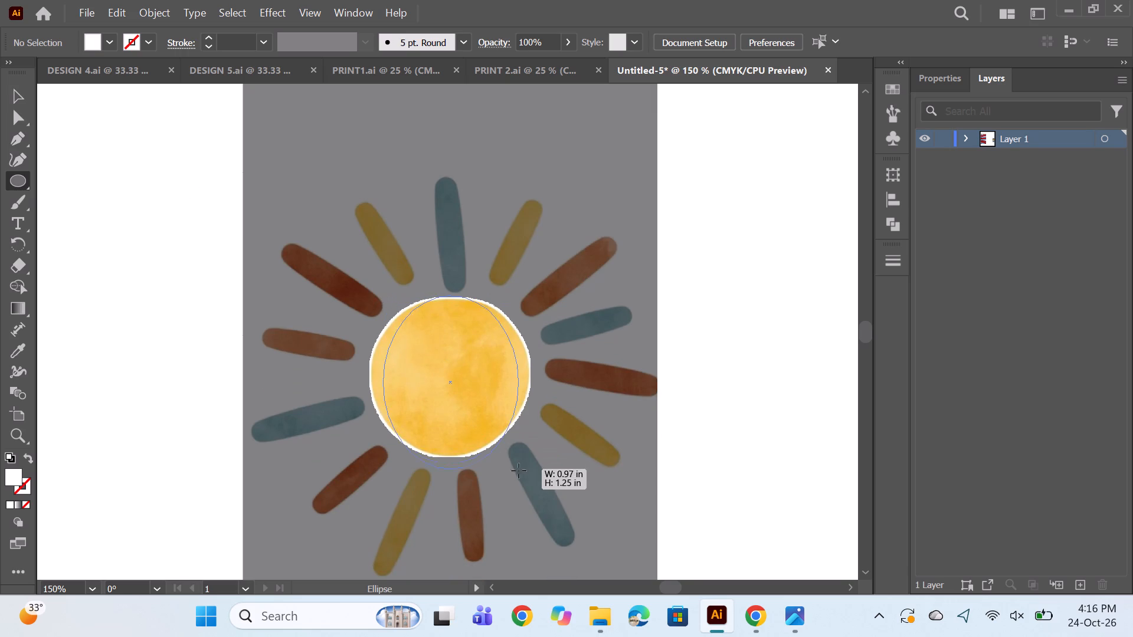
{"action": "left_click_drag", "start_coordinate": [519, 471], "coordinate": [532, 457]}
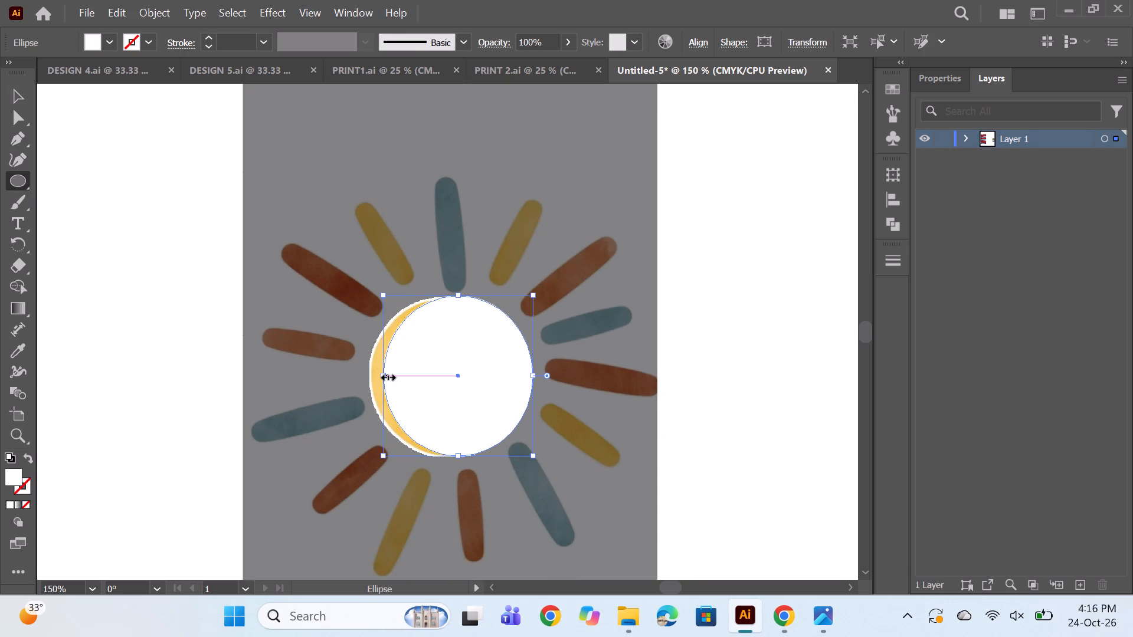
{"action": "left_click_drag", "start_coordinate": [387, 376], "coordinate": [364, 378]}
Fill the ellipse with a saturated golden yellow at 45° hue.
{"action": "double_click", "coordinate": [21, 474]}
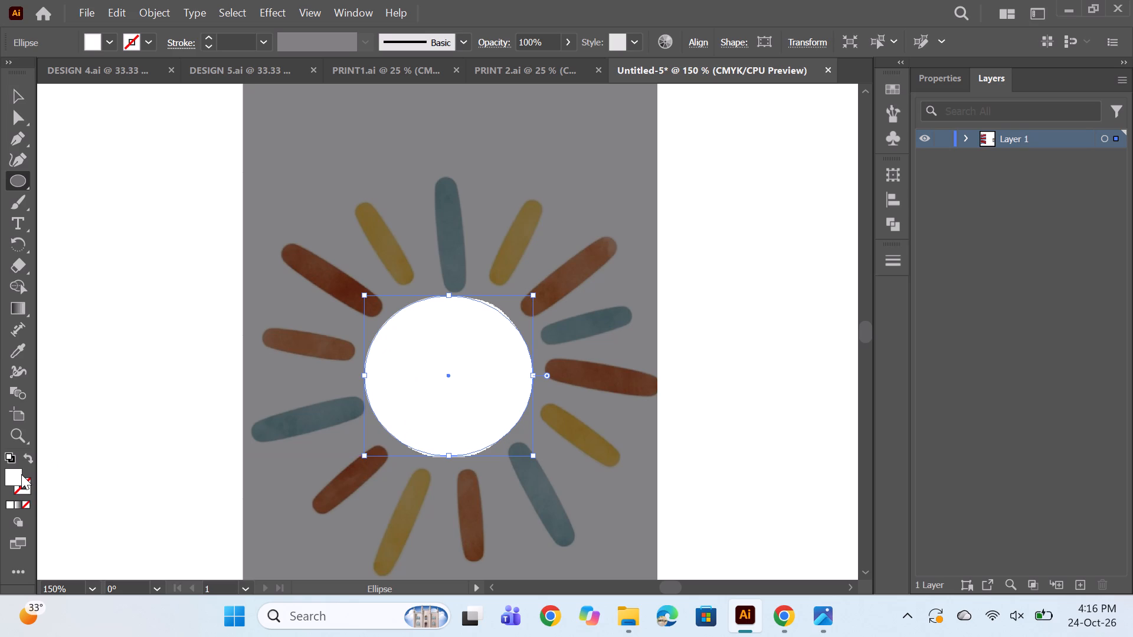
{"action": "left_click", "coordinate": [839, 400]}
{"action": "left_click", "coordinate": [841, 395]}
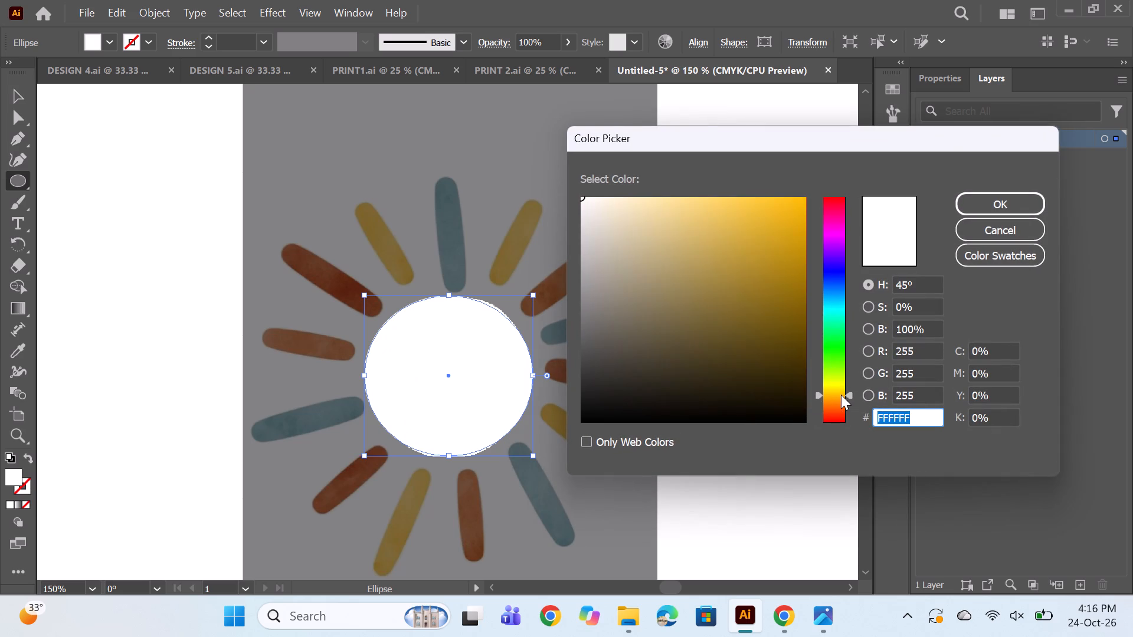
{"action": "left_click", "coordinate": [741, 206]}
{"action": "left_click", "coordinate": [763, 202]}
{"action": "left_click", "coordinate": [762, 218]}
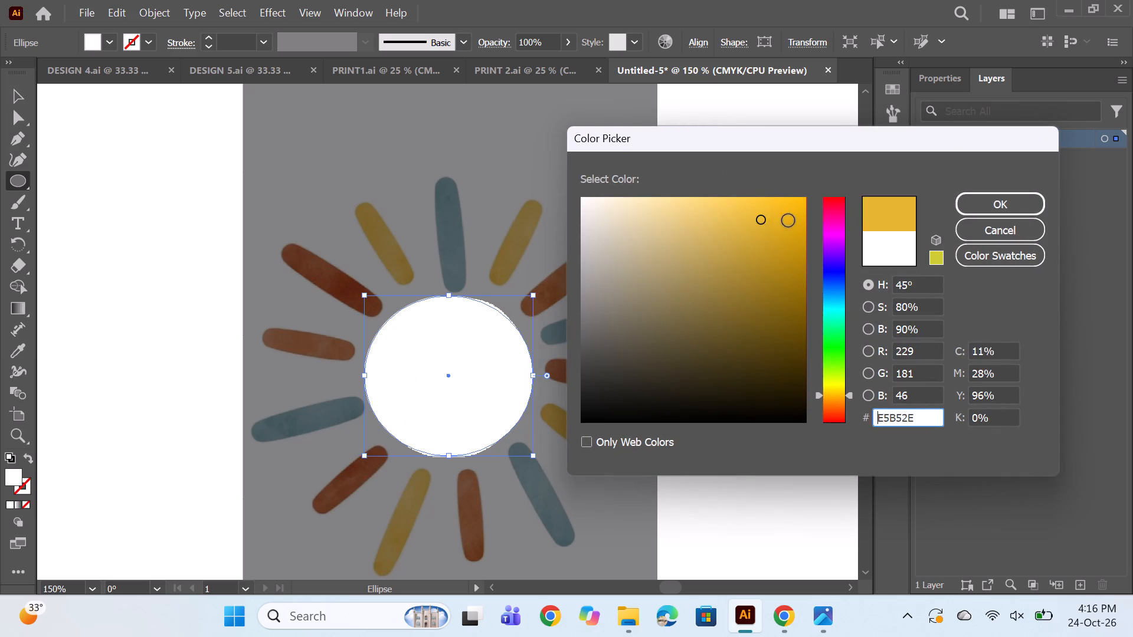
{"action": "left_click", "coordinate": [782, 208]}
{"action": "left_click", "coordinate": [789, 199]}
{"action": "left_click", "coordinate": [792, 200]}
{"action": "left_click", "coordinate": [807, 201]}
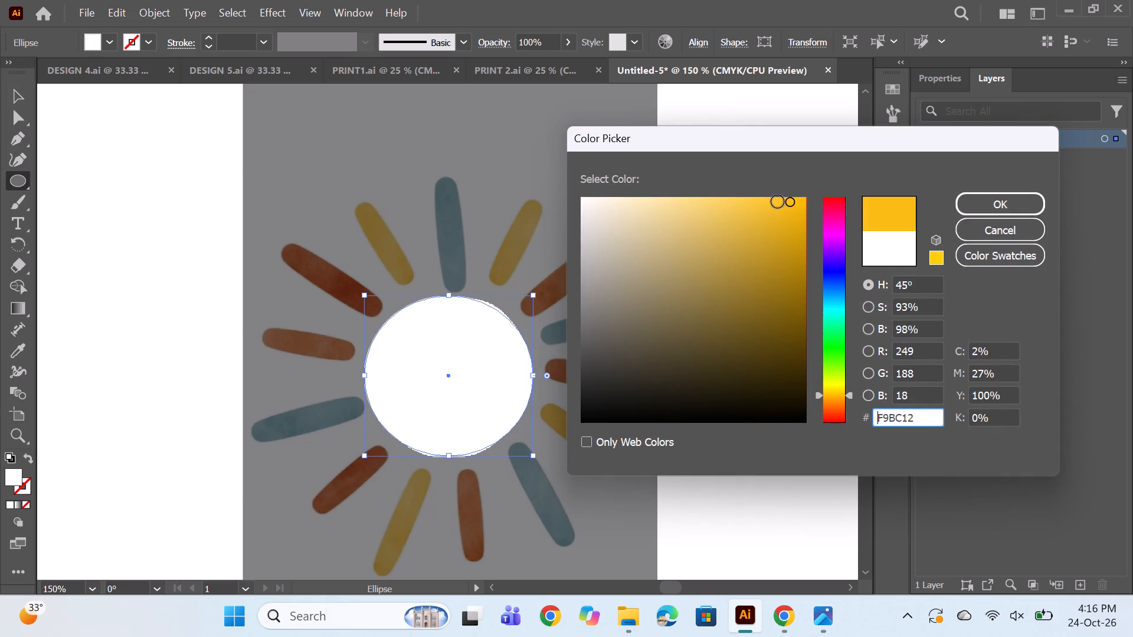
{"action": "left_click", "coordinate": [778, 202]}
{"action": "left_click", "coordinate": [790, 200]}
{"action": "left_click", "coordinate": [978, 202]}
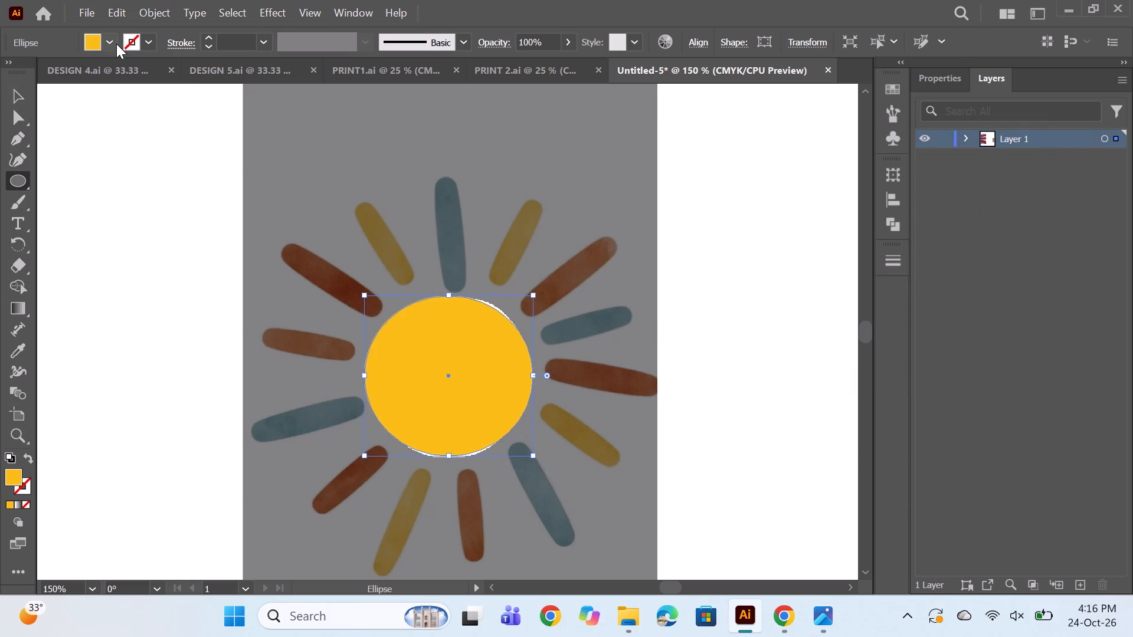
Give the yellow ellipse a black 2 pt stroke and deselect it.
{"action": "left_click", "coordinate": [145, 42]}
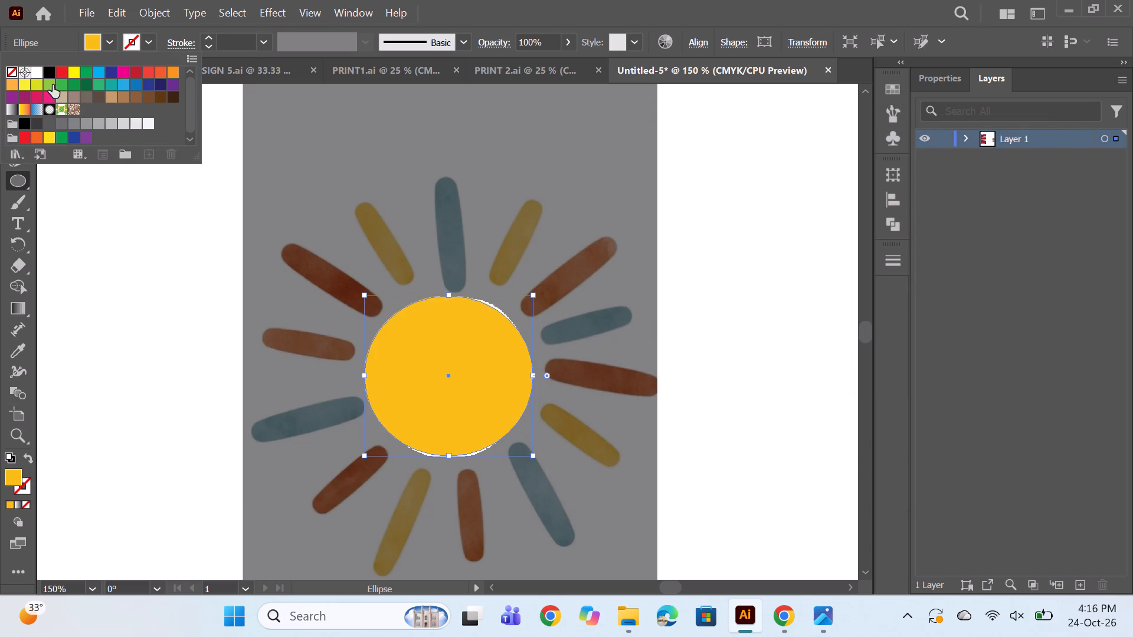
{"action": "left_click", "coordinate": [50, 75]}
{"action": "double_click", "coordinate": [205, 35]}
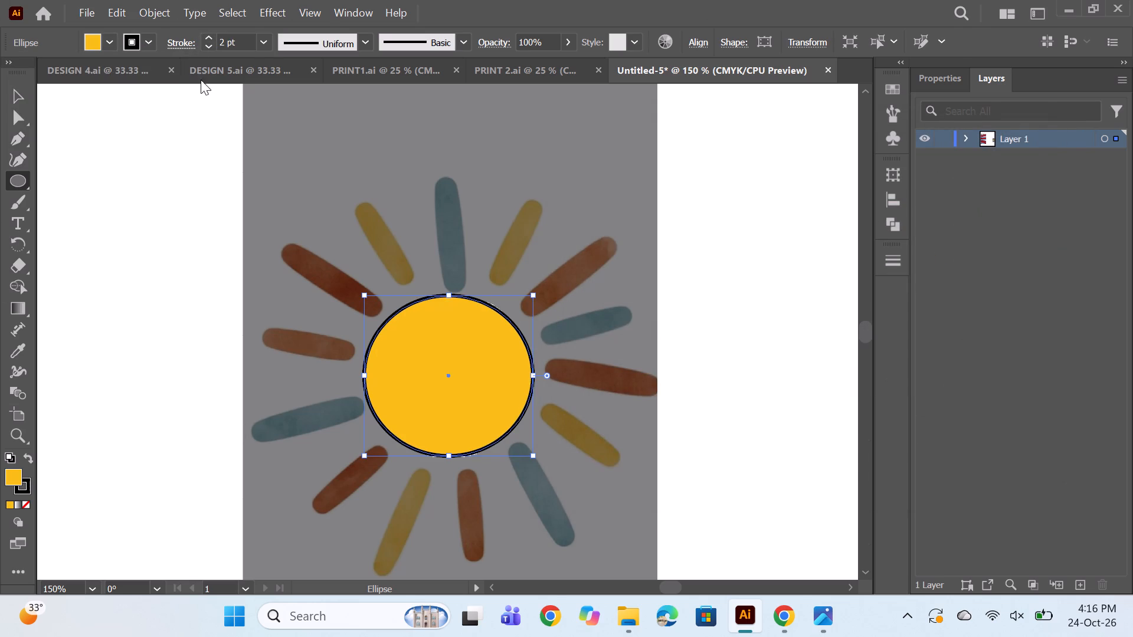
{"action": "left_click", "coordinate": [164, 149], "text": "ctrl"}
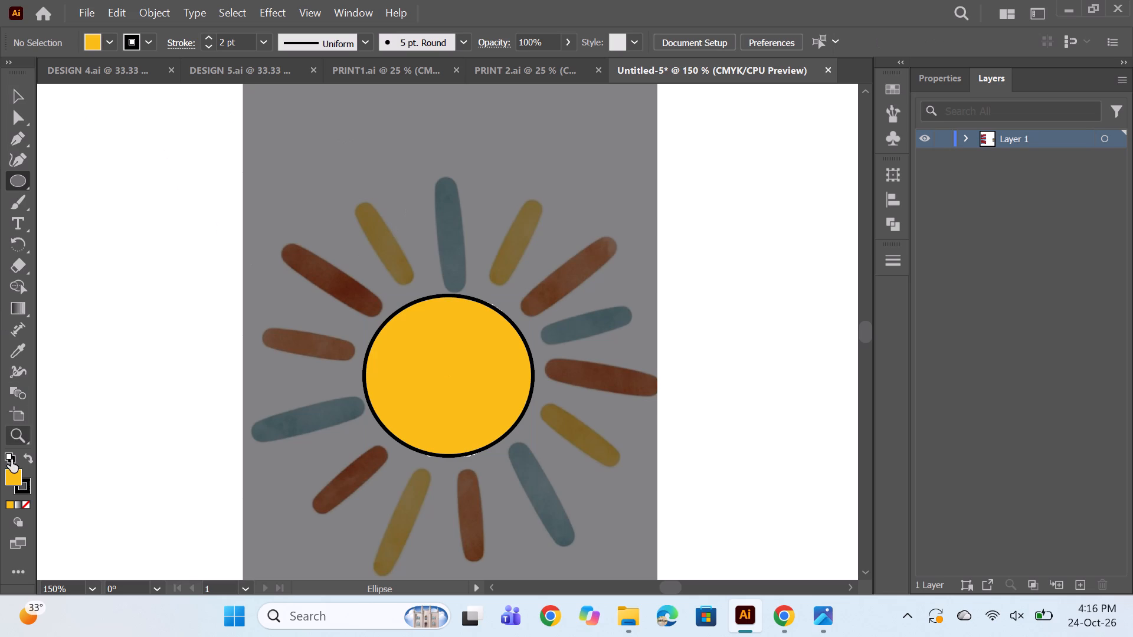
Draw a straight Pen tool line about 0.73 in long through the middle of the blue ray directly above the disc.
{"action": "left_click", "coordinate": [18, 146]}
{"action": "left_click", "coordinate": [453, 283]}
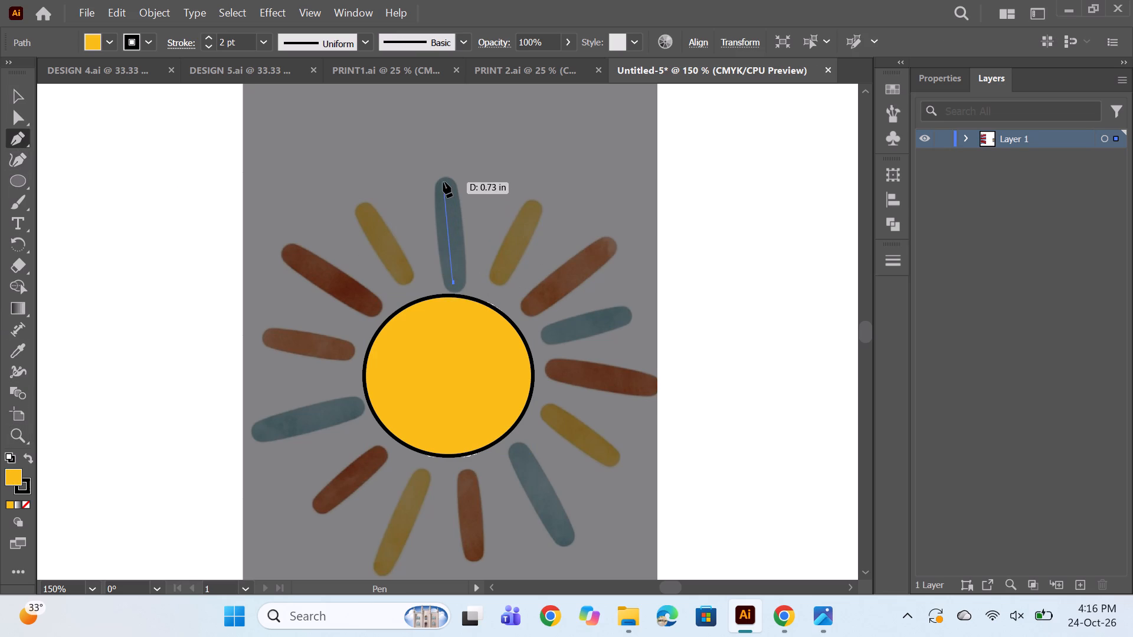
{"action": "left_click", "coordinate": [444, 180]}
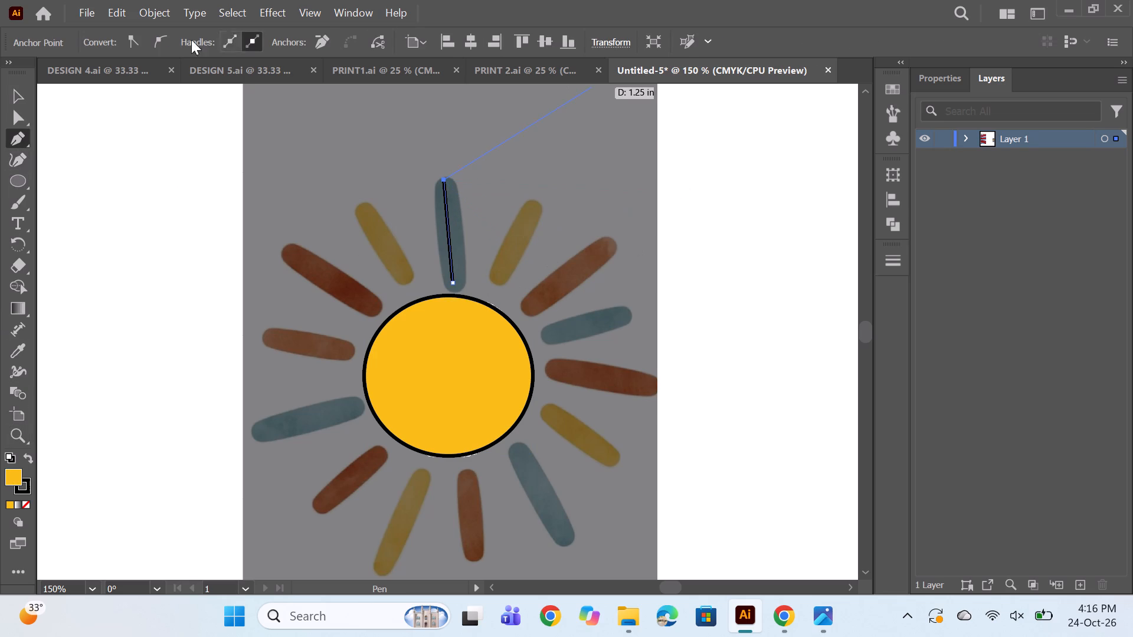
{"action": "left_click", "coordinate": [28, 96]}
{"action": "left_click", "coordinate": [17, 100]}
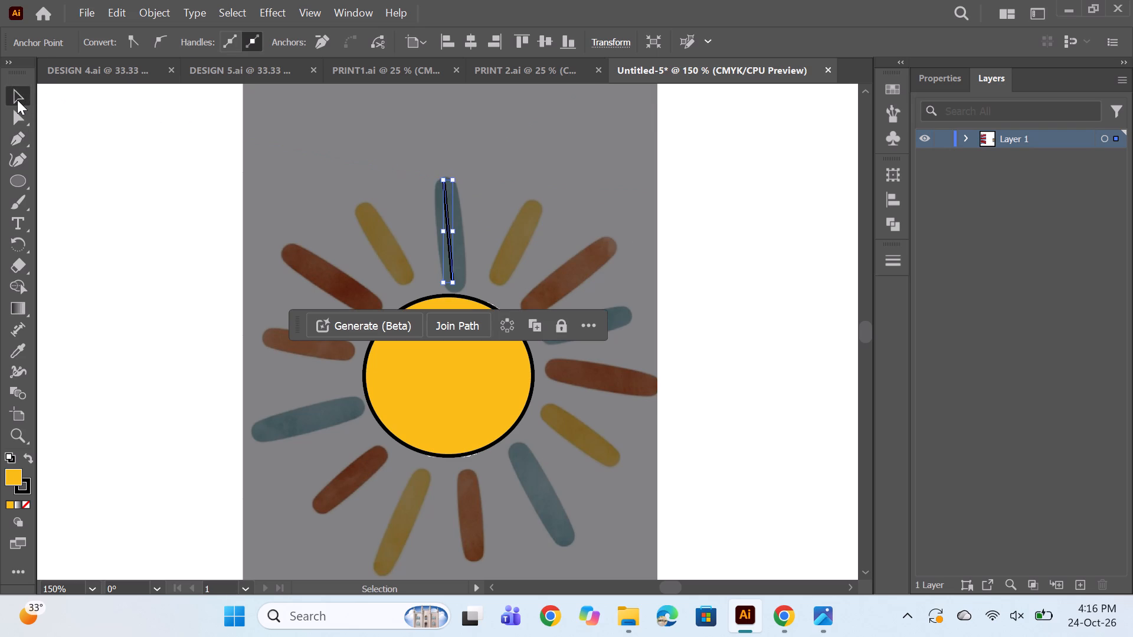
Set the stroke weight of the ray line to 10 pt.
{"action": "left_click", "coordinate": [447, 214]}
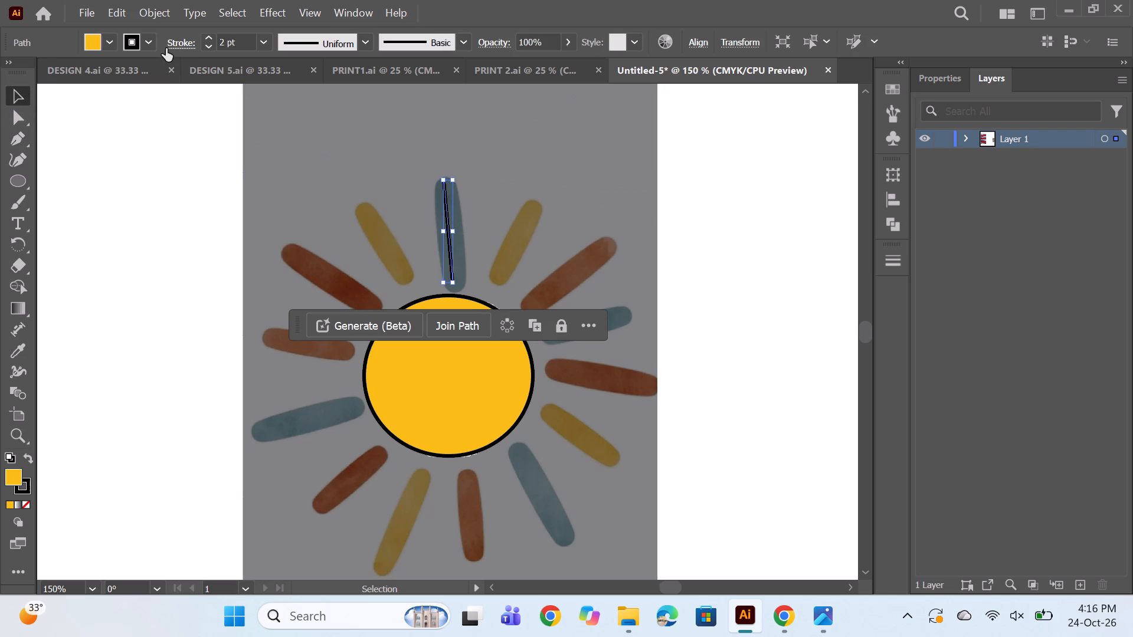
{"action": "triple_click", "coordinate": [205, 36]}
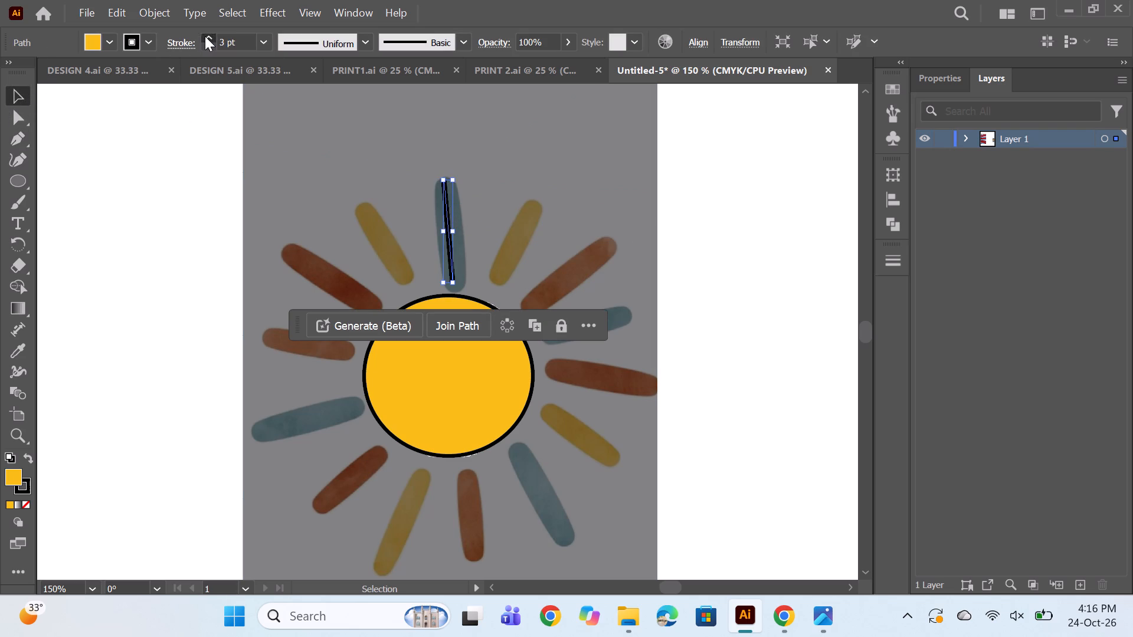
{"action": "triple_click", "coordinate": [206, 36]}
{"action": "left_click", "coordinate": [206, 36]}
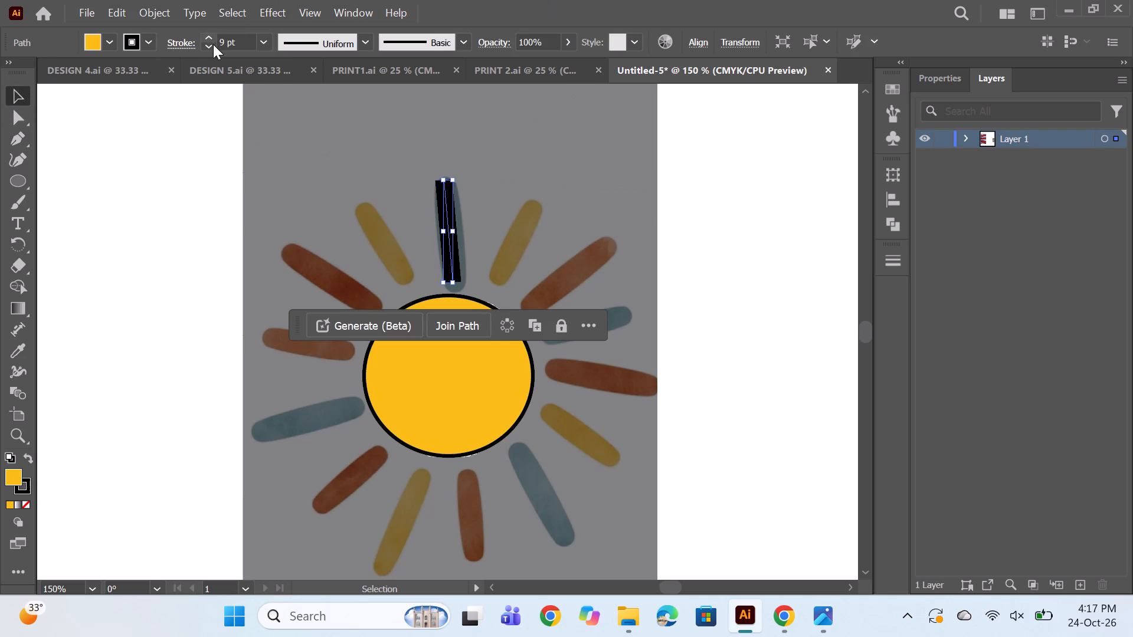
{"action": "left_click", "coordinate": [208, 35]}
Give the ray line above the disc round end caps and deselect it.
{"action": "left_click", "coordinate": [896, 273]}
{"action": "left_click", "coordinate": [896, 264]}
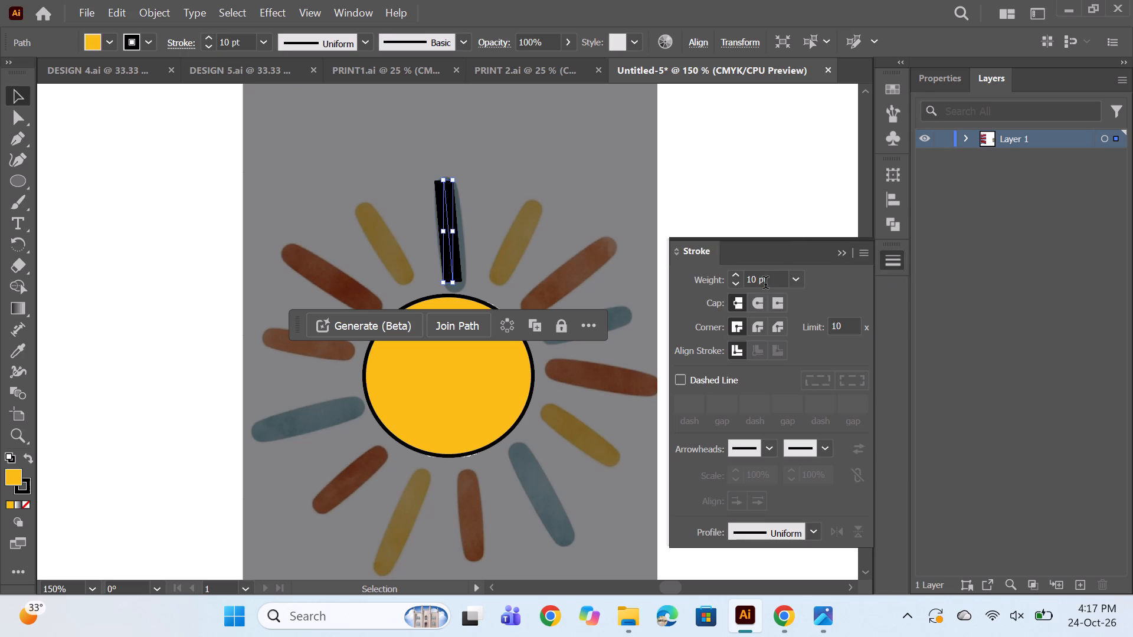
{"action": "left_click", "coordinate": [760, 297]}
{"action": "left_click", "coordinate": [690, 183], "text": "ctrl"}
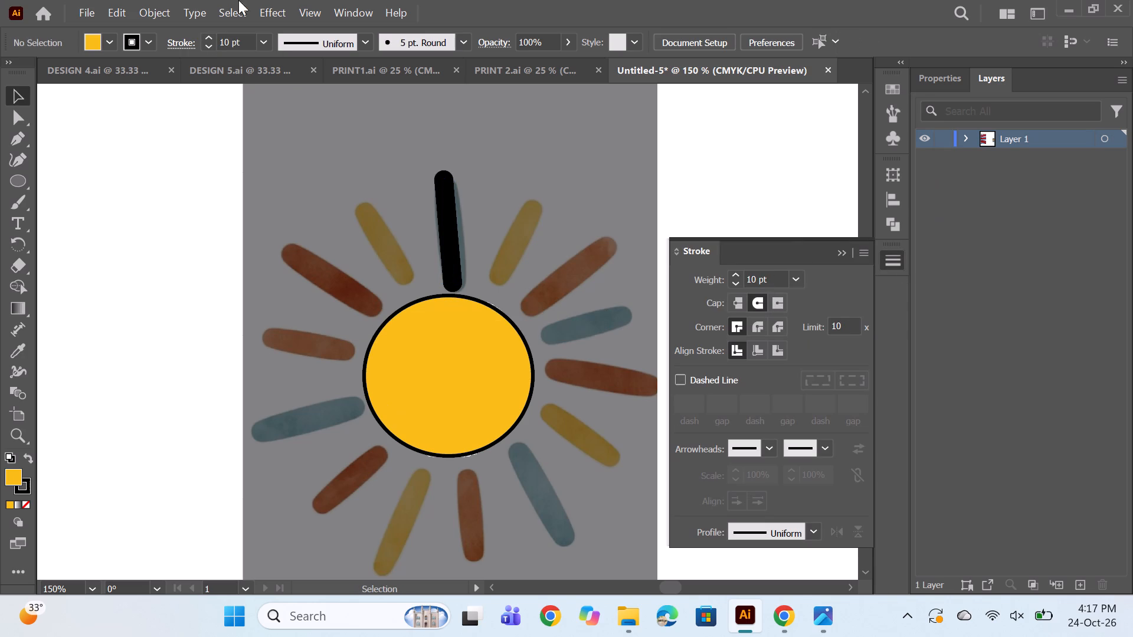
Duplicate the black ray line over to the neighbouring yellow ray and rotate the copy clockwise to lean outward.
{"action": "left_click", "coordinate": [14, 96]}
{"action": "left_click", "coordinate": [452, 249]}
{"action": "left_click_drag", "start_coordinate": [448, 225], "coordinate": [490, 231], "text": "alt"}
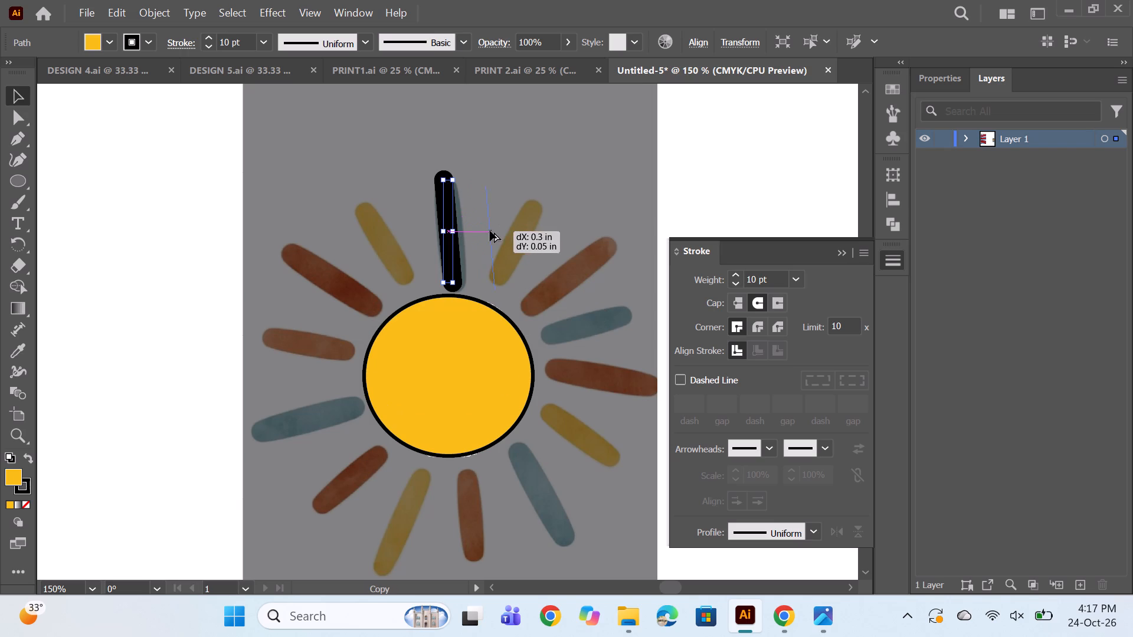
{"action": "left_click_drag", "start_coordinate": [490, 231], "coordinate": [531, 242], "text": "alt"}
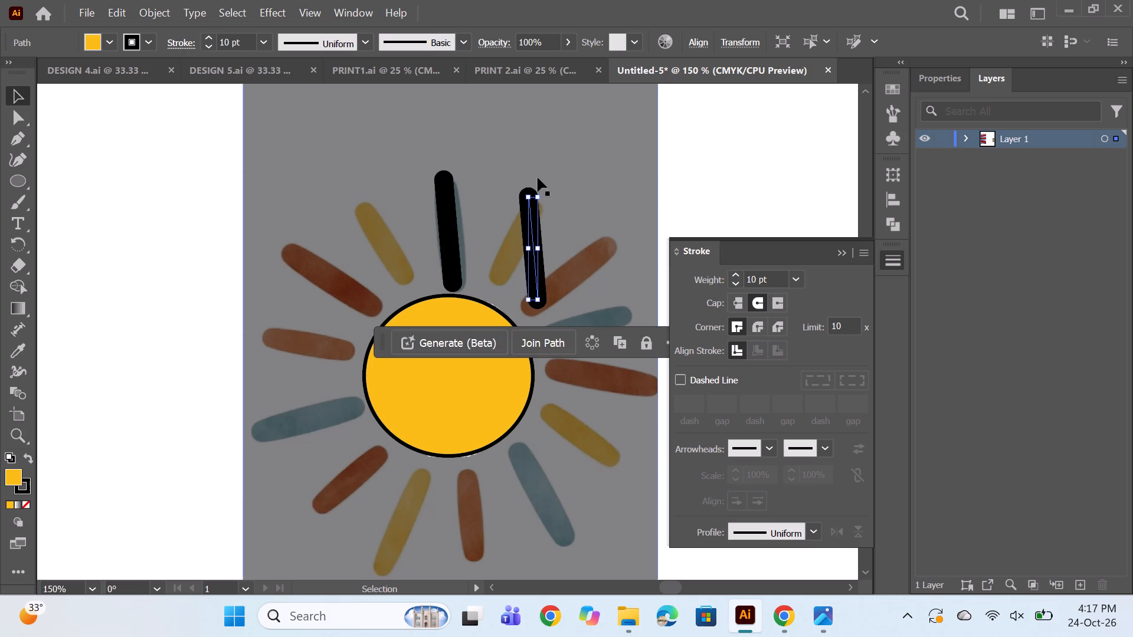
{"action": "left_click", "coordinate": [845, 255]}
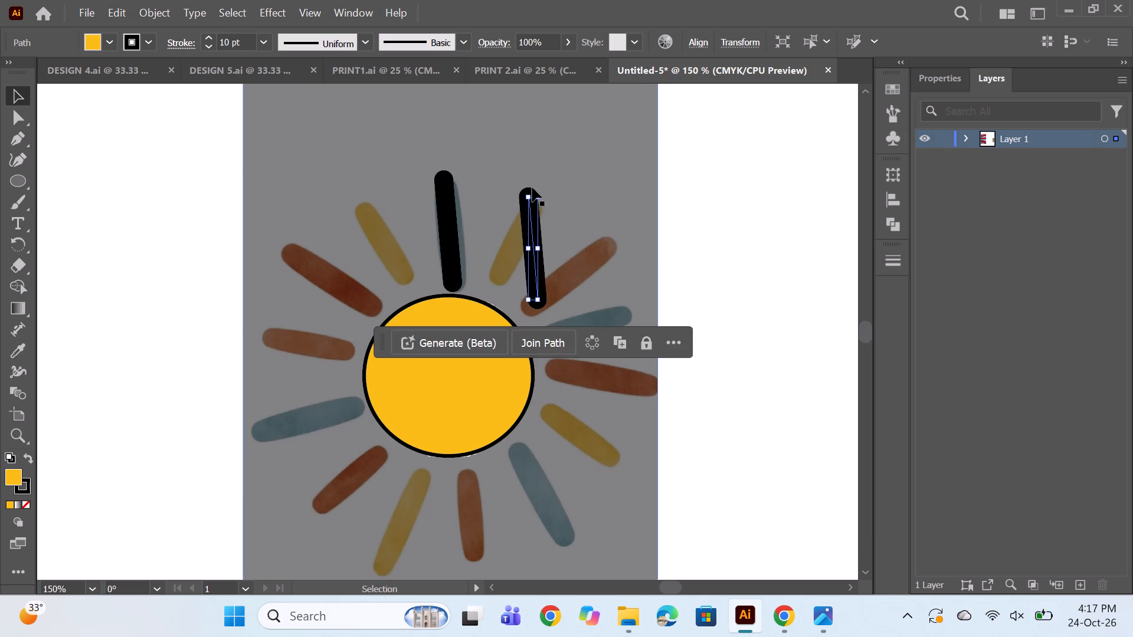
{"action": "left_click_drag", "start_coordinate": [538, 191], "coordinate": [562, 212]}
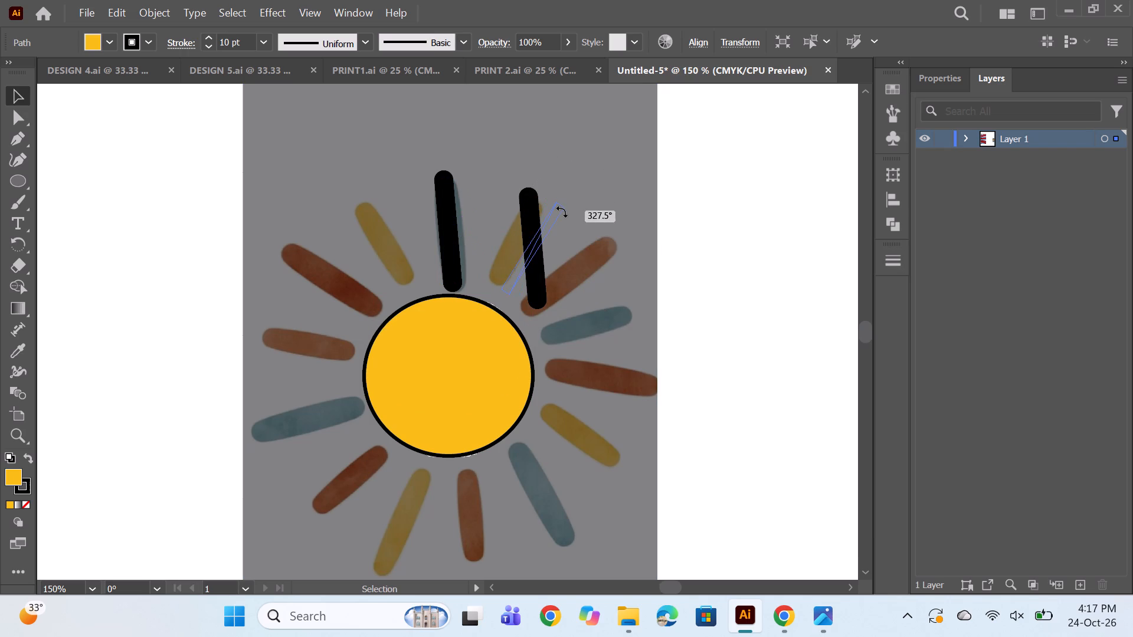
{"action": "left_click_drag", "start_coordinate": [562, 212], "coordinate": [564, 214]}
Move the copied line onto the orange-red ray at the disc's upper right, rotating and nudging it to match.
{"action": "left_click_drag", "start_coordinate": [539, 243], "coordinate": [566, 252]}
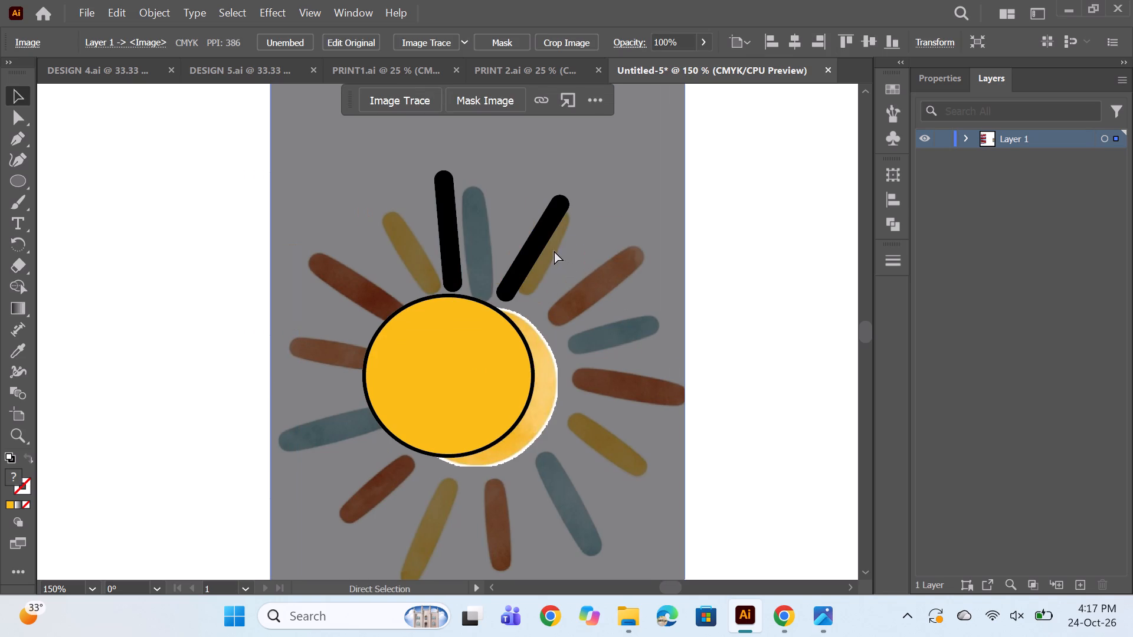
{"action": "key", "text": "ctrl+z"}
{"action": "left_click", "coordinate": [538, 242]}
{"action": "left_click_drag", "start_coordinate": [536, 242], "coordinate": [556, 261]}
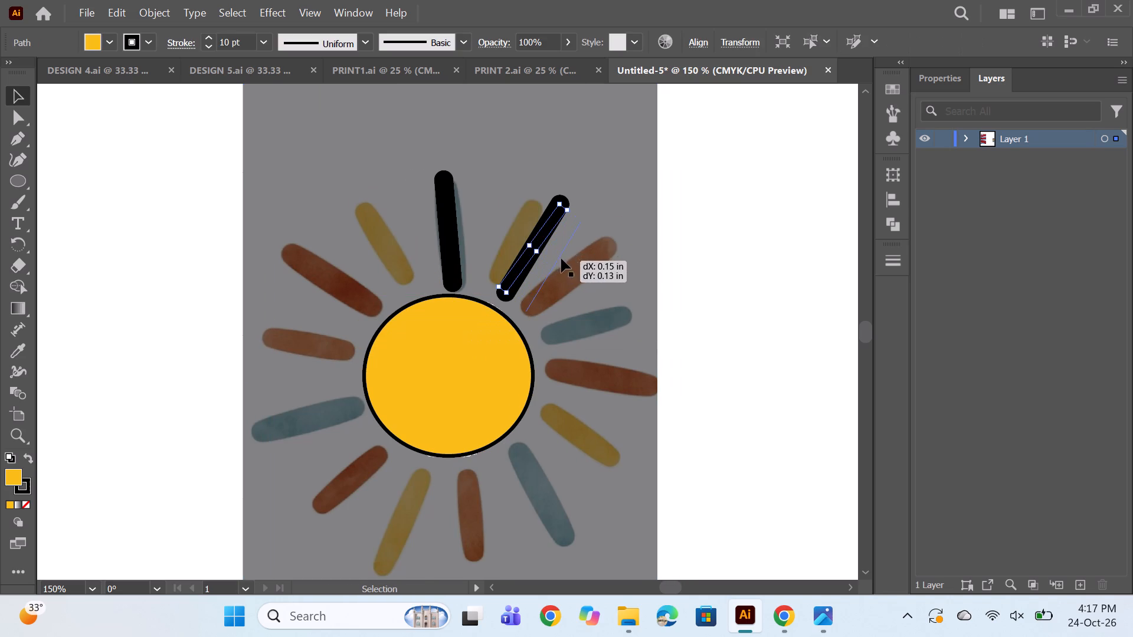
{"action": "left_click_drag", "start_coordinate": [589, 219], "coordinate": [602, 239]}
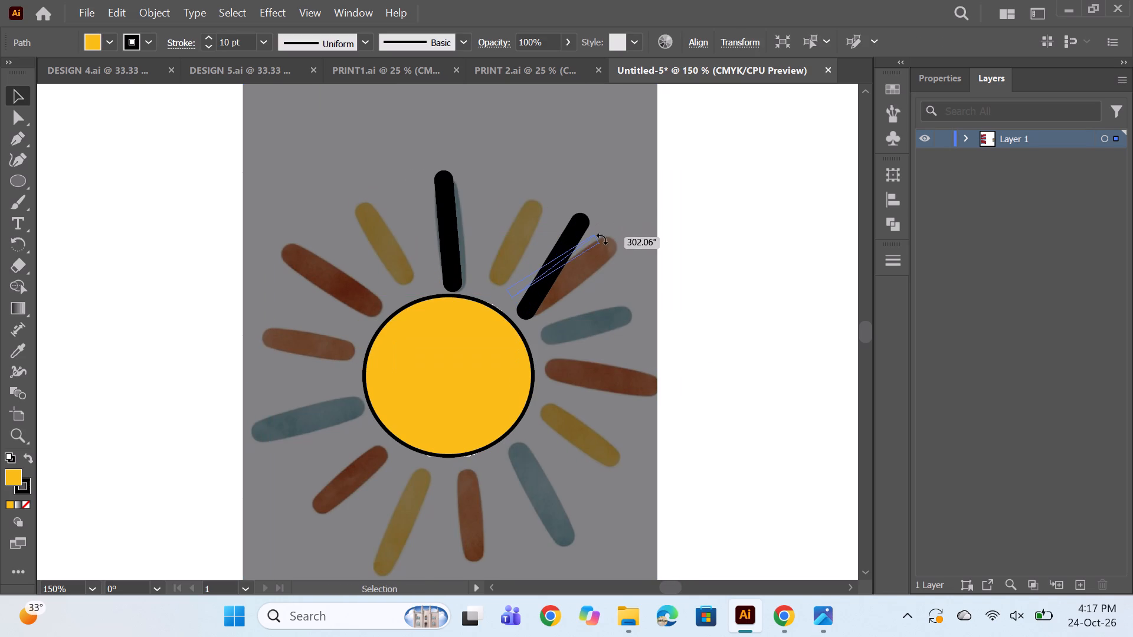
{"action": "left_click_drag", "start_coordinate": [602, 239], "coordinate": [602, 234]}
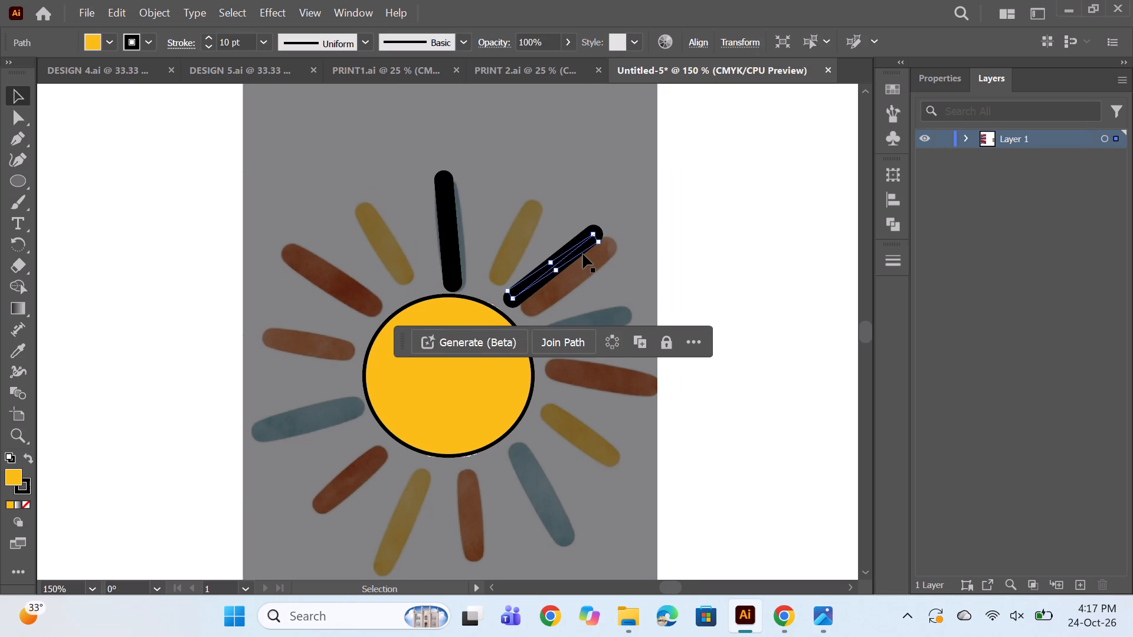
{"action": "key", "text": "Down"}
{"action": "key", "text": "Down"}
{"action": "key", "text": "Right"}
{"action": "key", "text": "Right"}
{"action": "key", "text": "Right"}
{"action": "key", "text": "Right"}
{"action": "key", "text": "Down"}
{"action": "key", "text": "Down"}
{"action": "key", "text": "Right"}
{"action": "key", "text": "Right"}
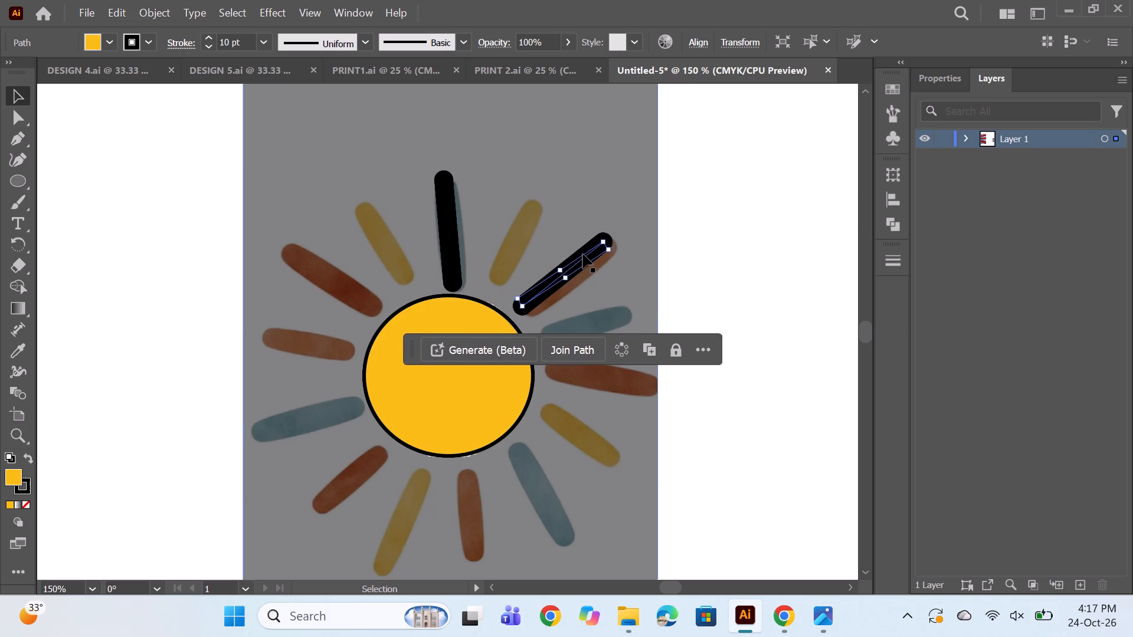
{"action": "key", "text": "Right"}
{"action": "key", "text": "Right"}
{"action": "key", "text": "Down"}
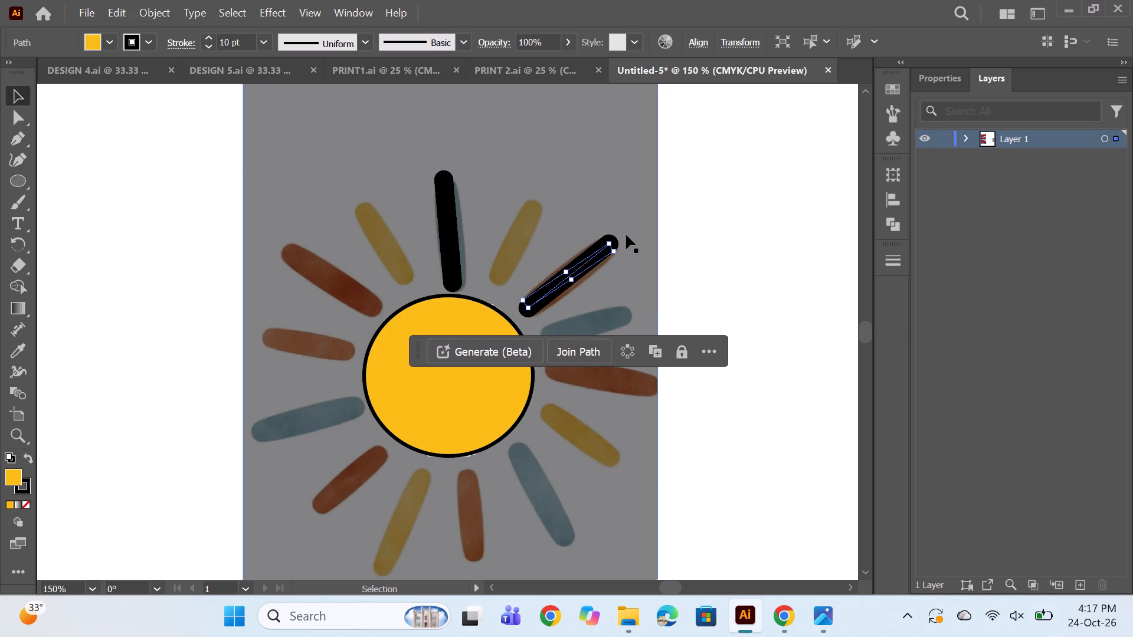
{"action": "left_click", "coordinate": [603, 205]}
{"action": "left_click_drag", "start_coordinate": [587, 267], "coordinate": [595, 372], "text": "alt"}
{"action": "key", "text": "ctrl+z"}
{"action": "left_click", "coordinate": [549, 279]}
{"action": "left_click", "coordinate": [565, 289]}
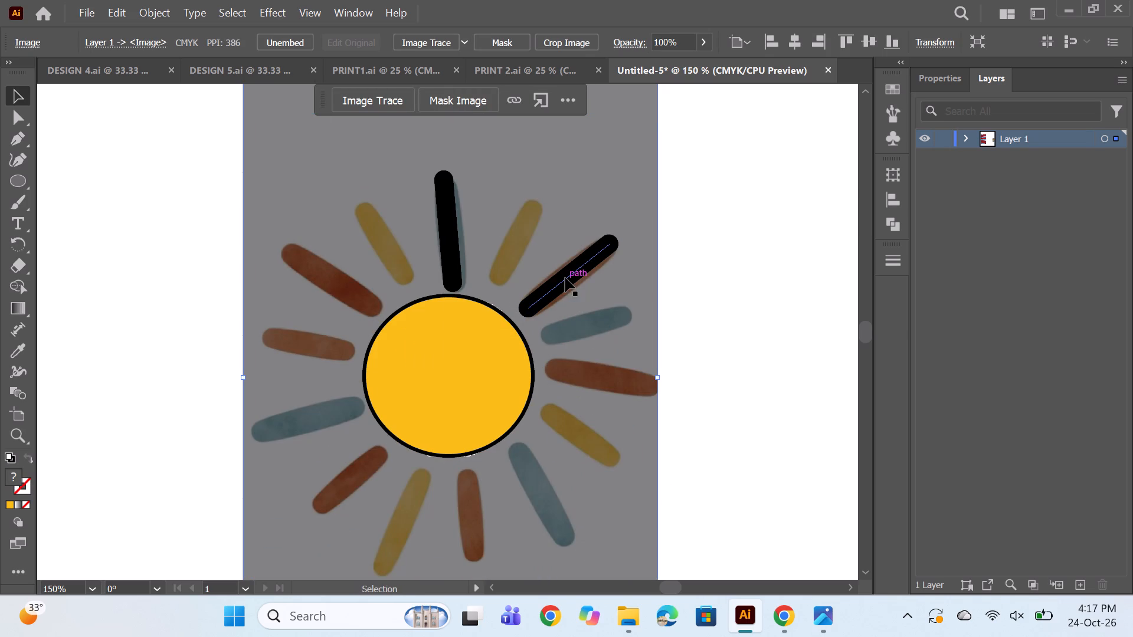
Duplicate the upper-right black ray onto the orange-red ray directly right of the disc, rotating and nudging the copy to match.
{"action": "left_click", "coordinate": [565, 278]}
{"action": "key", "text": "space"}
{"action": "key", "text": "space"}
{"action": "key", "text": "space"}
{"action": "key", "text": "space"}
{"action": "key", "text": "space"}
{"action": "key", "text": "space"}
{"action": "key", "text": "space"}
{"action": "key", "text": "space"}
{"action": "key", "text": "space"}
{"action": "key", "text": "space"}
{"action": "key", "text": "space"}
{"action": "left_click_drag", "start_coordinate": [565, 278], "coordinate": [567, 294]}
{"action": "key", "text": "ctrl+z"}
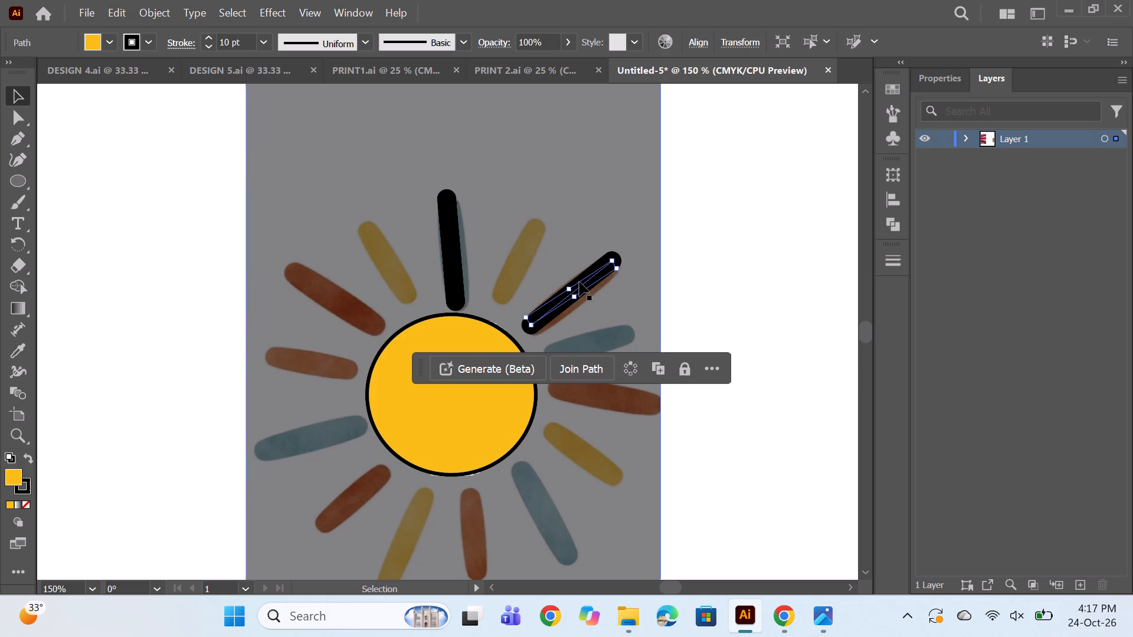
{"action": "left_click", "coordinate": [579, 282]}
{"action": "left_click", "coordinate": [586, 279]}
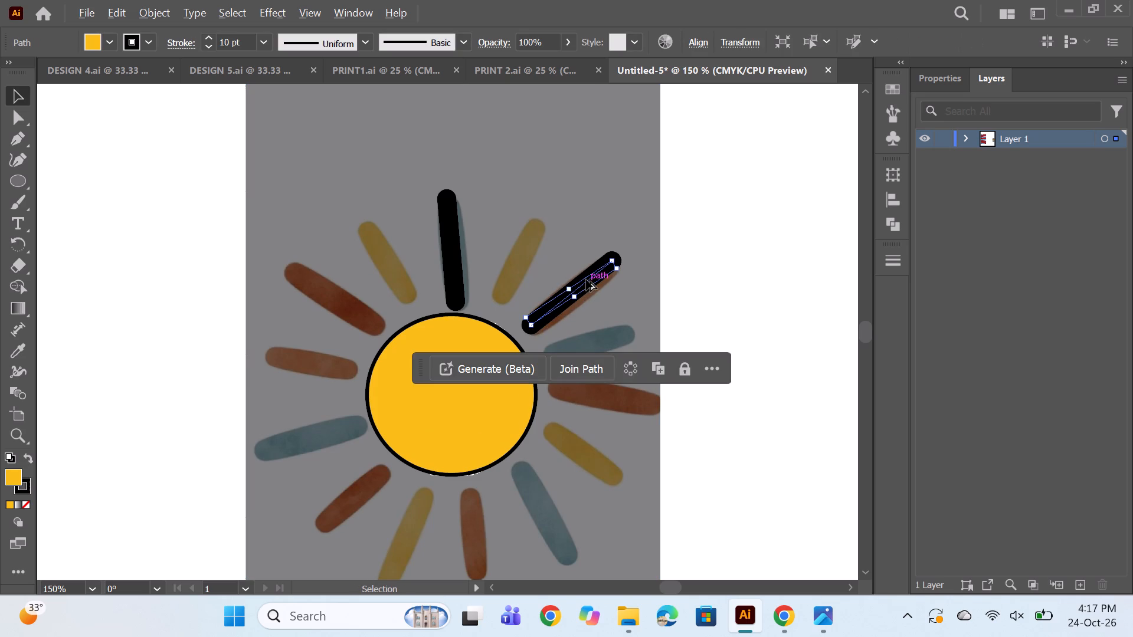
{"action": "left_click_drag", "start_coordinate": [587, 283], "coordinate": [595, 359], "text": "alt"}
{"action": "left_click_drag", "start_coordinate": [634, 344], "coordinate": [636, 377]}
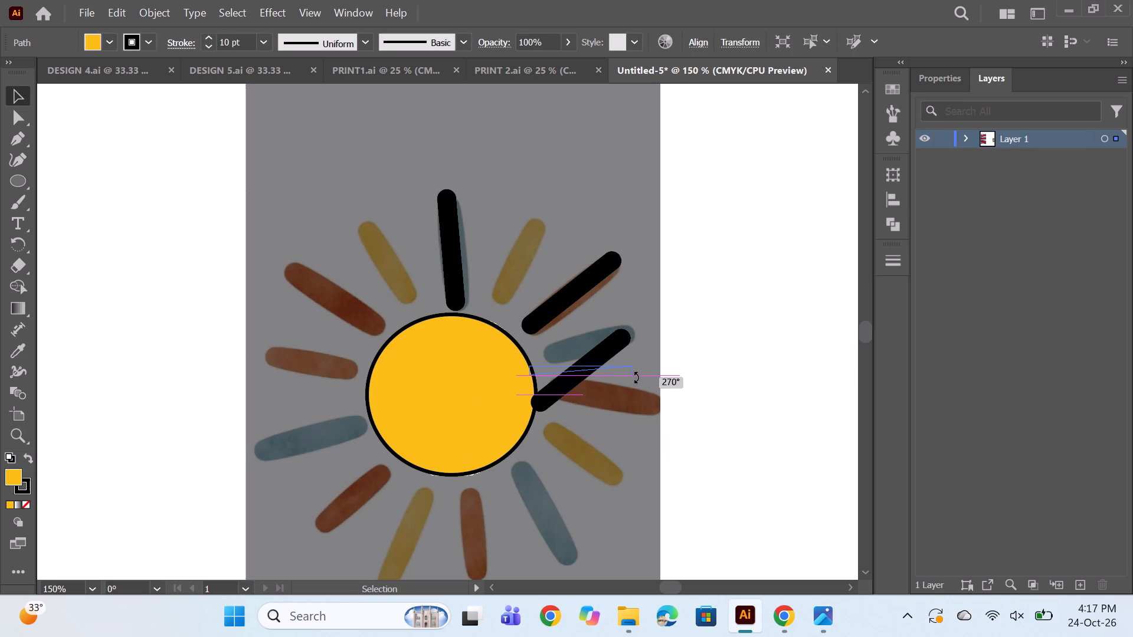
{"action": "left_click_drag", "start_coordinate": [636, 377], "coordinate": [640, 386]}
{"action": "left_click_drag", "start_coordinate": [595, 370], "coordinate": [614, 398]}
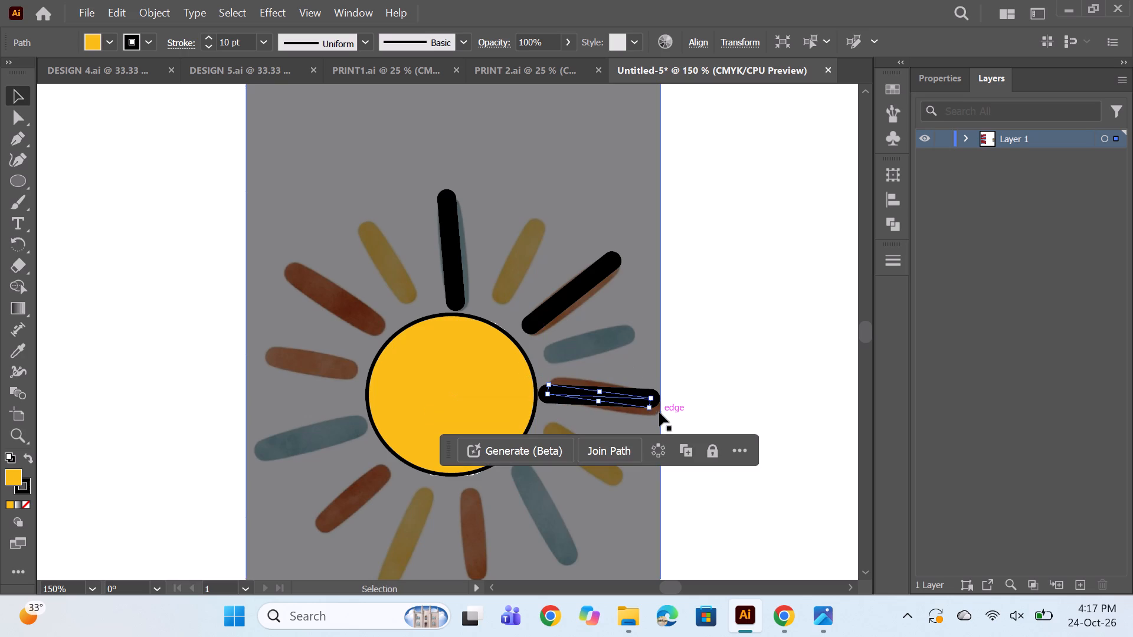
{"action": "left_click_drag", "start_coordinate": [655, 409], "coordinate": [654, 418]}
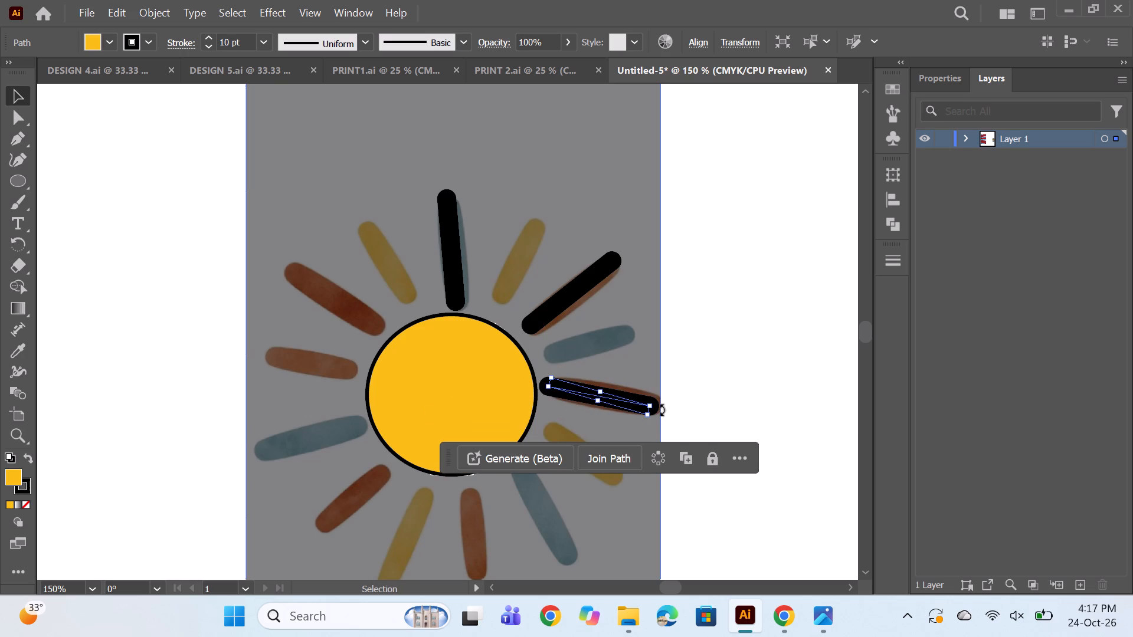
{"action": "key", "text": "Right"}
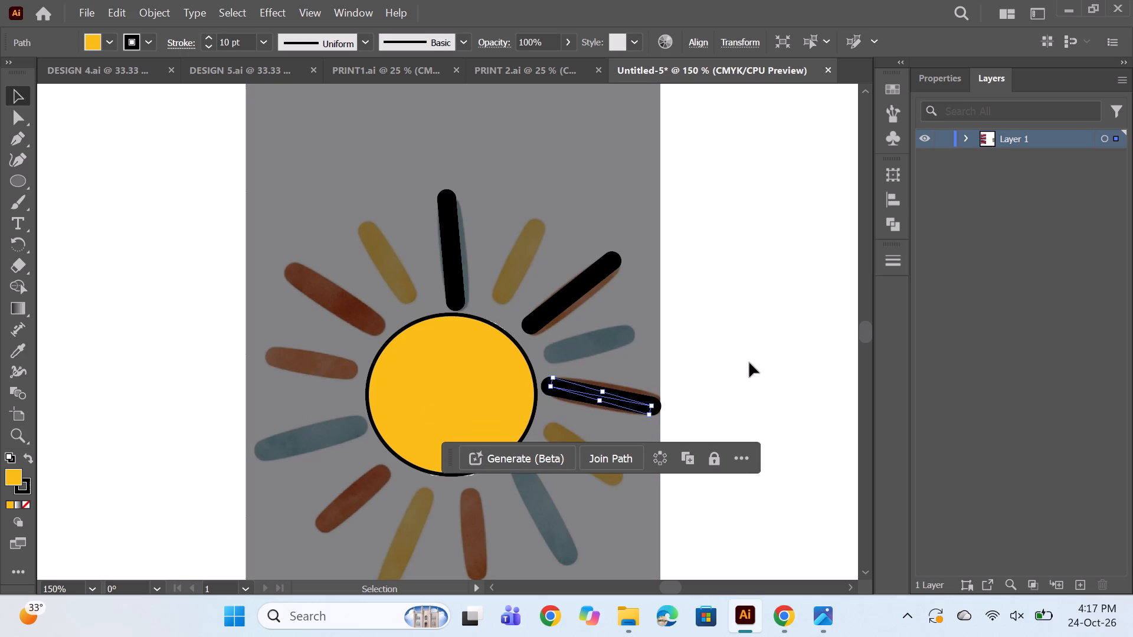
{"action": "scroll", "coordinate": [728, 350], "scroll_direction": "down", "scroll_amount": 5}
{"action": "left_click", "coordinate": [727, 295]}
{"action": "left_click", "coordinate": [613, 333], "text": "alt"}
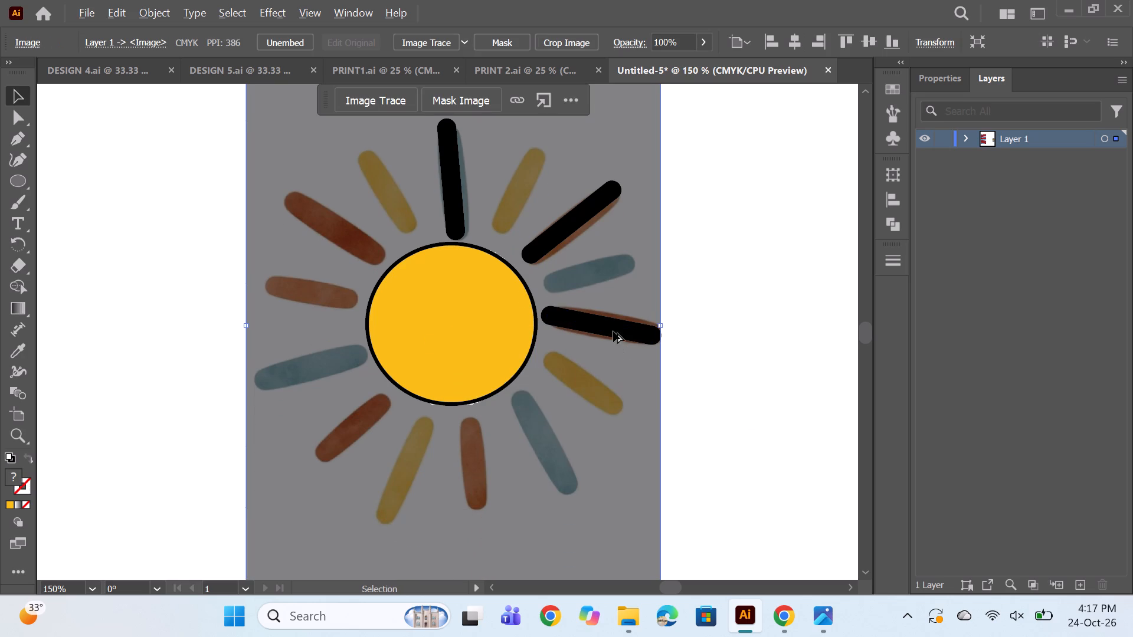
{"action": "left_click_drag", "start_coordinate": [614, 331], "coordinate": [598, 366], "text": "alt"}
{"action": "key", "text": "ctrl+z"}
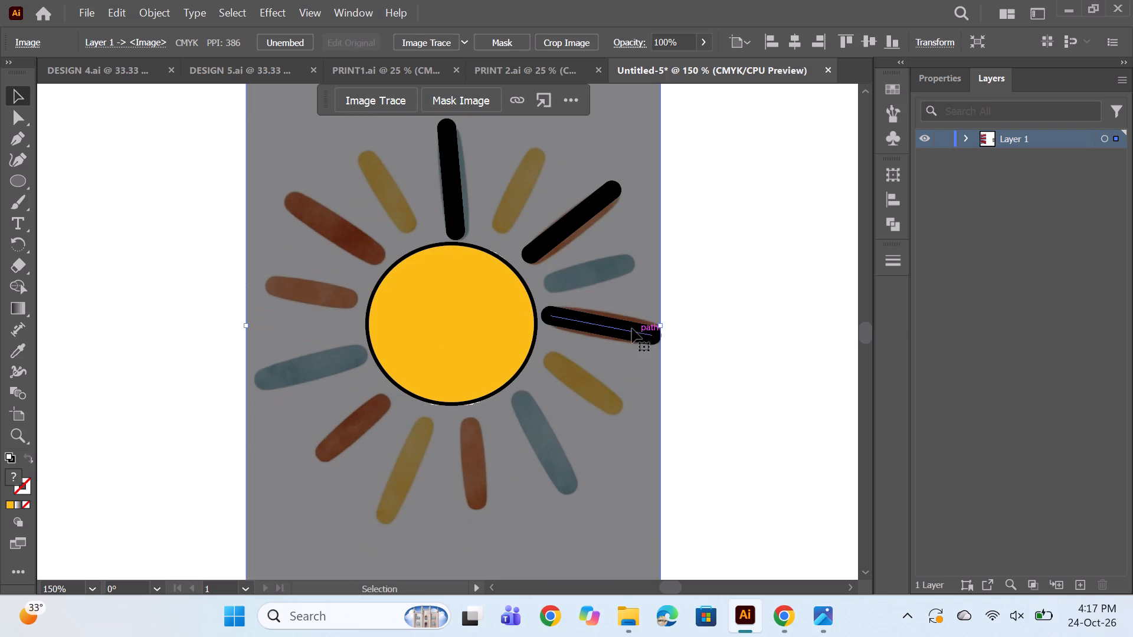
Duplicate the black ray right of the disc onto the blue ray at its lower right, rotating the copy to match.
{"action": "left_click", "coordinate": [632, 329]}
{"action": "left_click_drag", "start_coordinate": [630, 331], "coordinate": [604, 424], "text": "alt"}
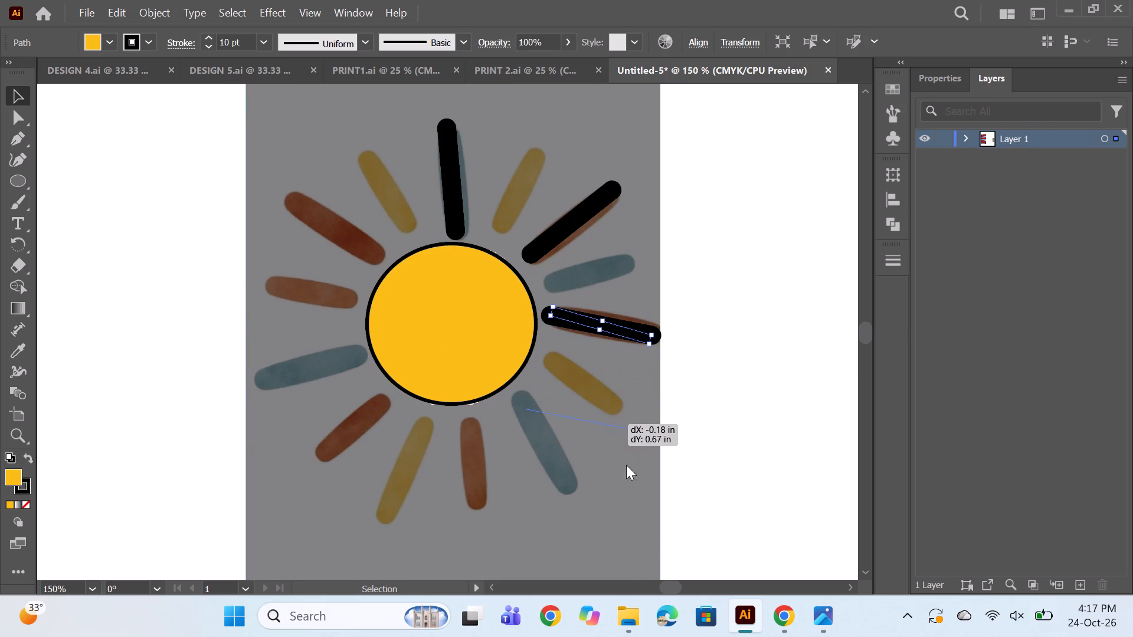
{"action": "left_click_drag", "start_coordinate": [630, 442], "coordinate": [618, 471]}
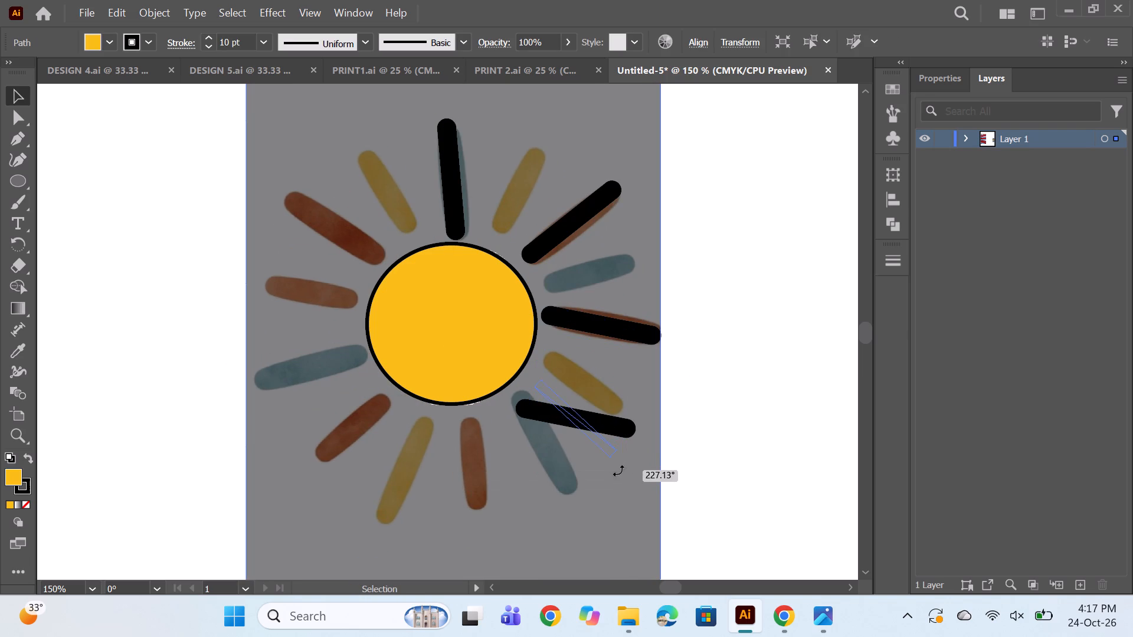
{"action": "left_click_drag", "start_coordinate": [618, 471], "coordinate": [598, 485]}
{"action": "left_click_drag", "start_coordinate": [583, 429], "coordinate": [564, 453]}
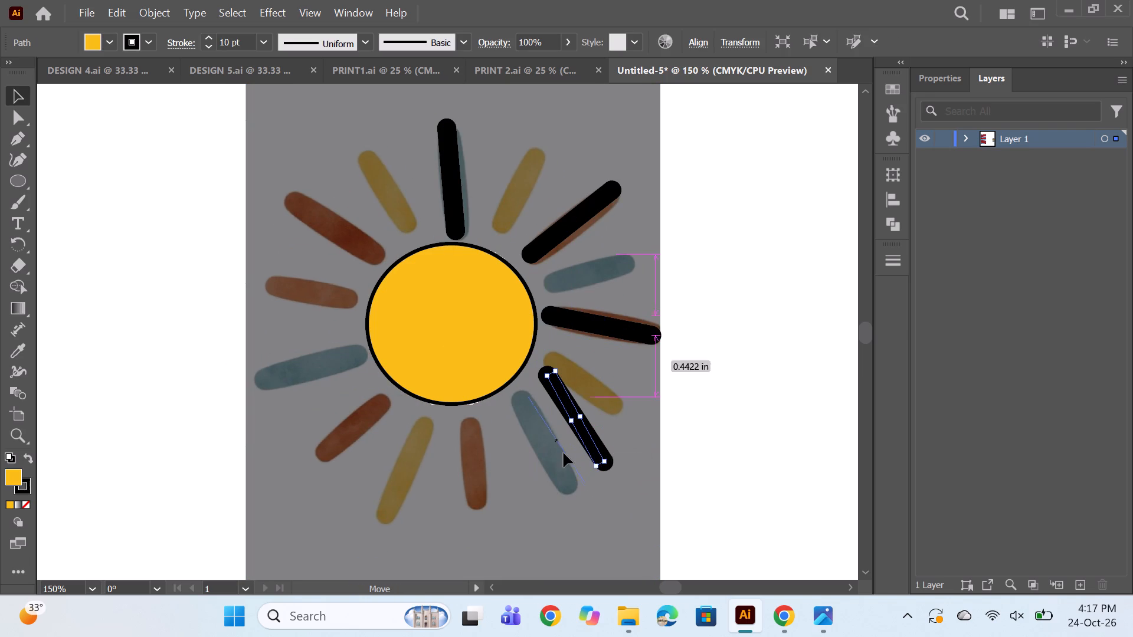
{"action": "left_click_drag", "start_coordinate": [564, 453], "coordinate": [551, 454]}
{"action": "left_click", "coordinate": [609, 457]}
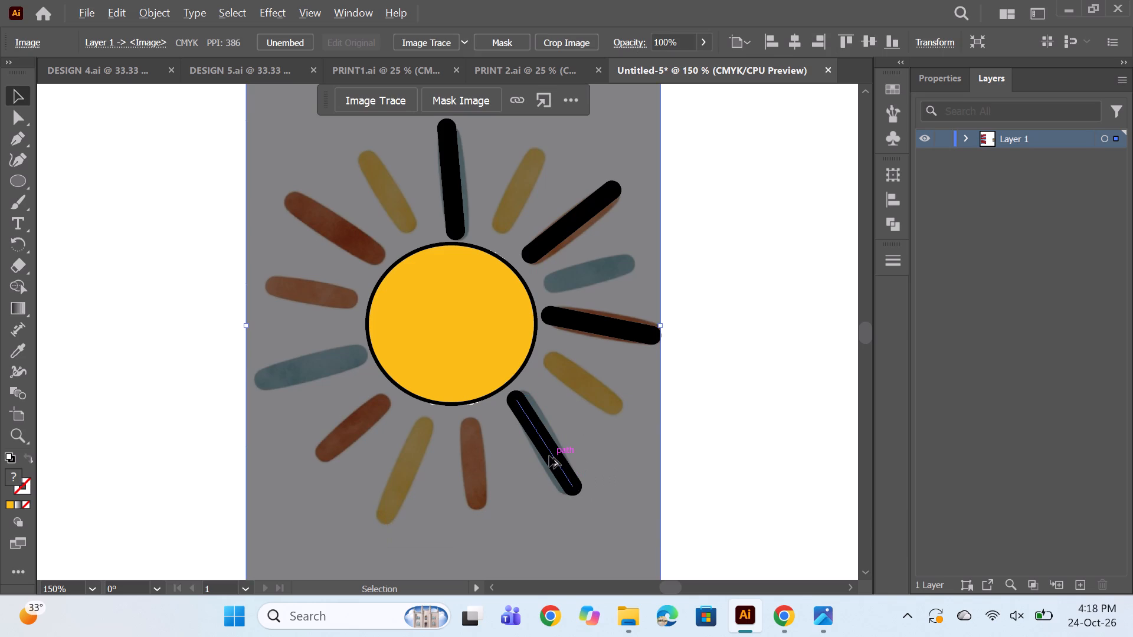
{"action": "left_click", "coordinate": [551, 448]}
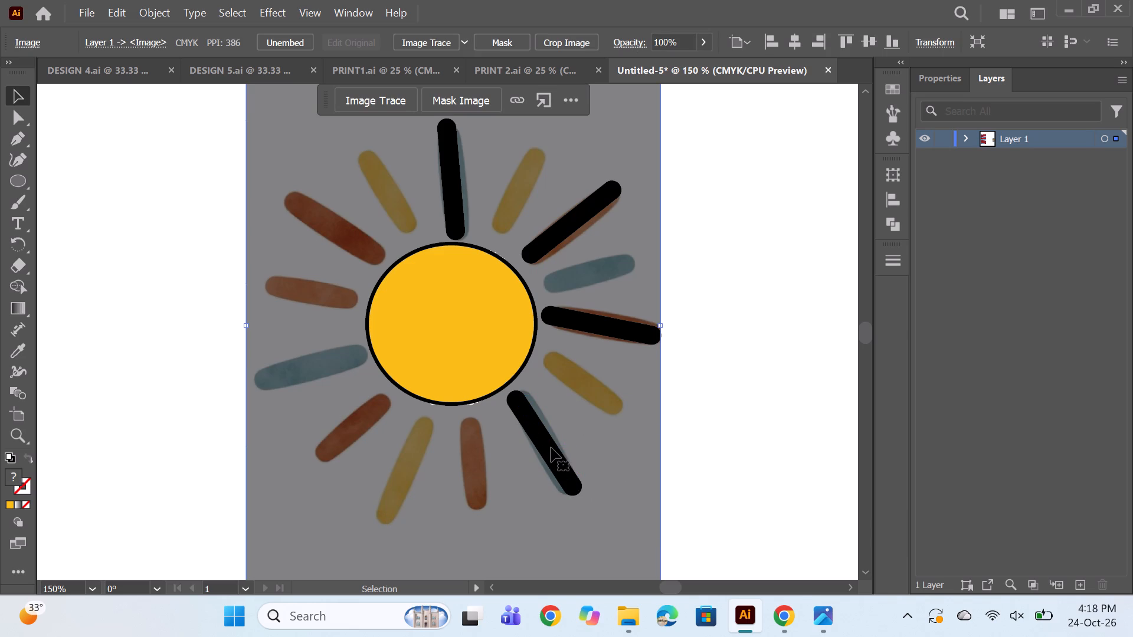
{"action": "left_click", "coordinate": [551, 456]}
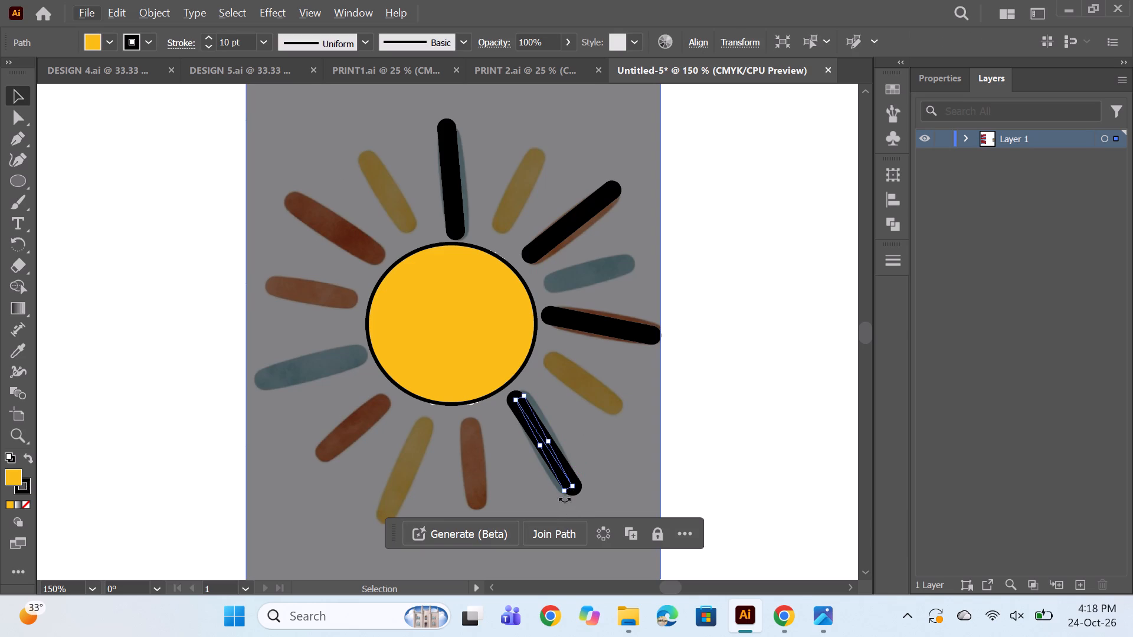
{"action": "left_click_drag", "start_coordinate": [564, 497], "coordinate": [558, 498]}
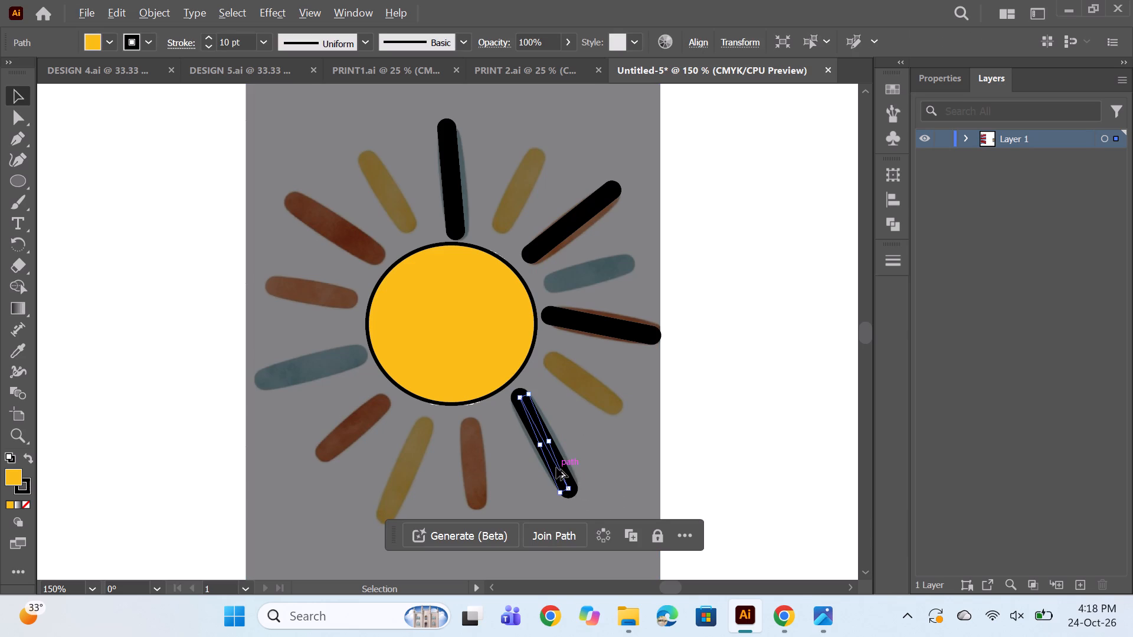
Duplicate the lower-right black ray onto the yellow ray at the disc's lower left, rotating and nudging the copy to match.
{"action": "left_click_drag", "start_coordinate": [556, 468], "coordinate": [446, 491], "text": "alt"}
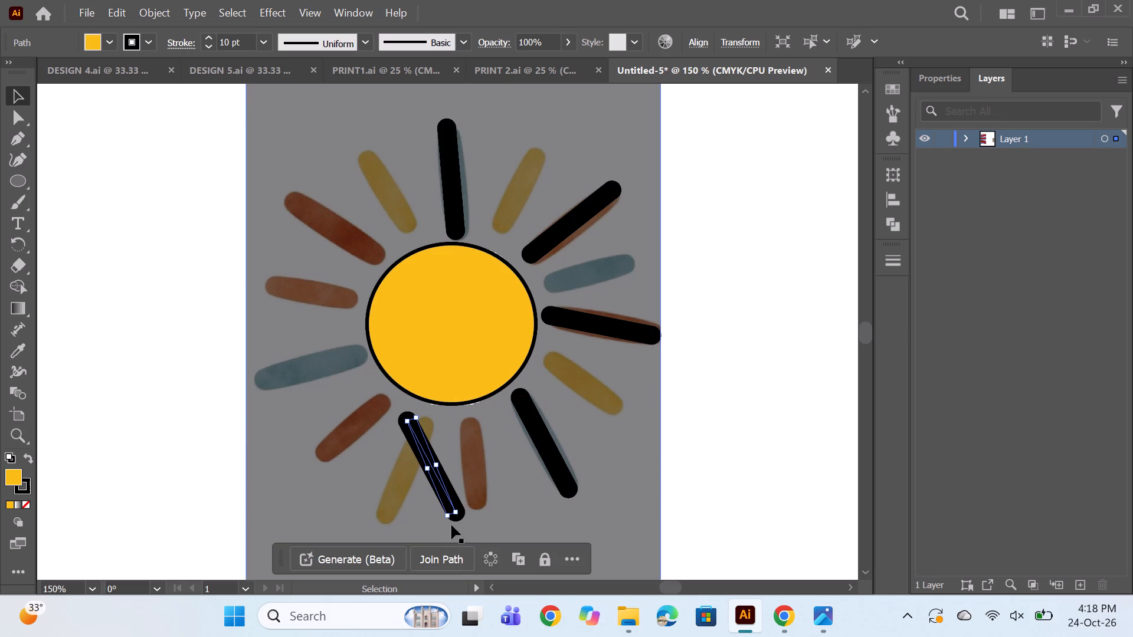
{"action": "left_click_drag", "start_coordinate": [450, 521], "coordinate": [401, 537]}
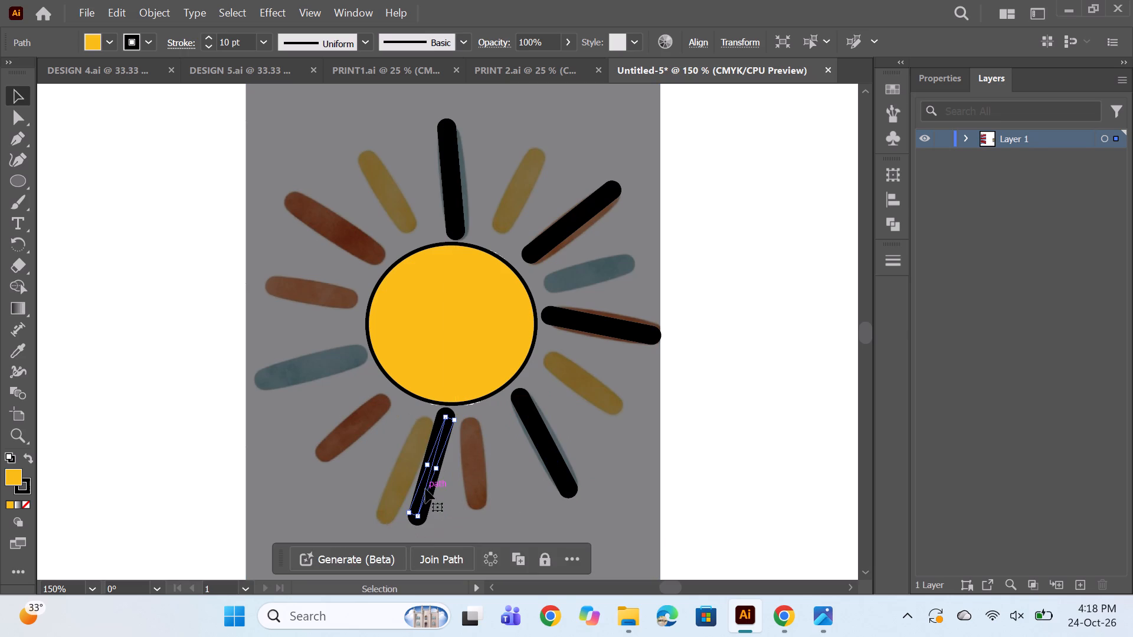
{"action": "left_click_drag", "start_coordinate": [425, 489], "coordinate": [391, 493]}
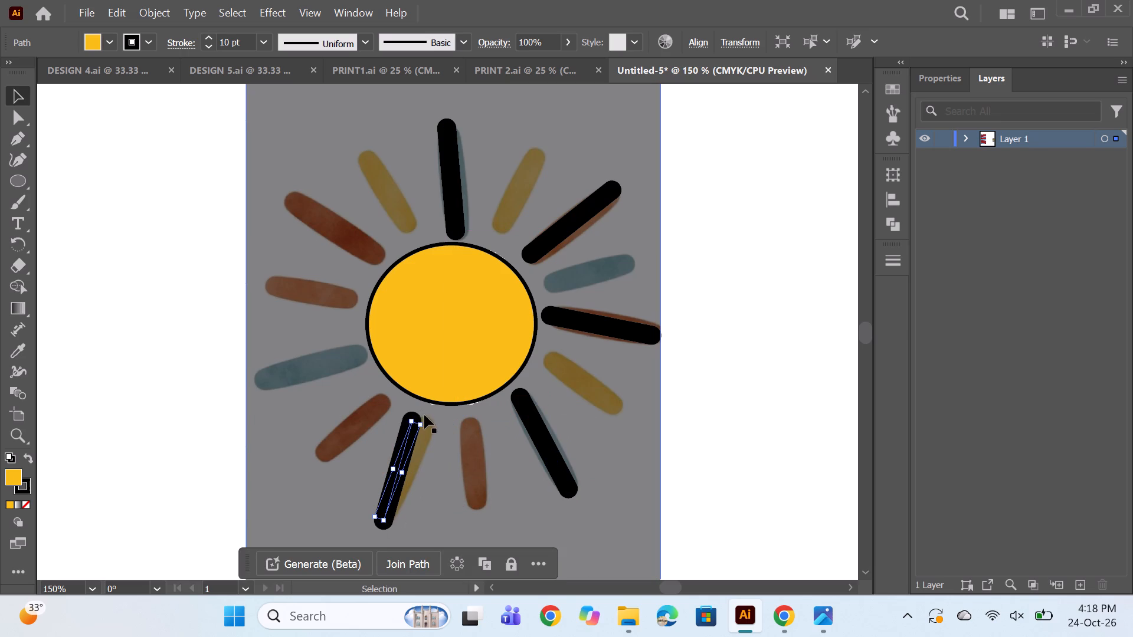
{"action": "left_click_drag", "start_coordinate": [425, 418], "coordinate": [431, 426]}
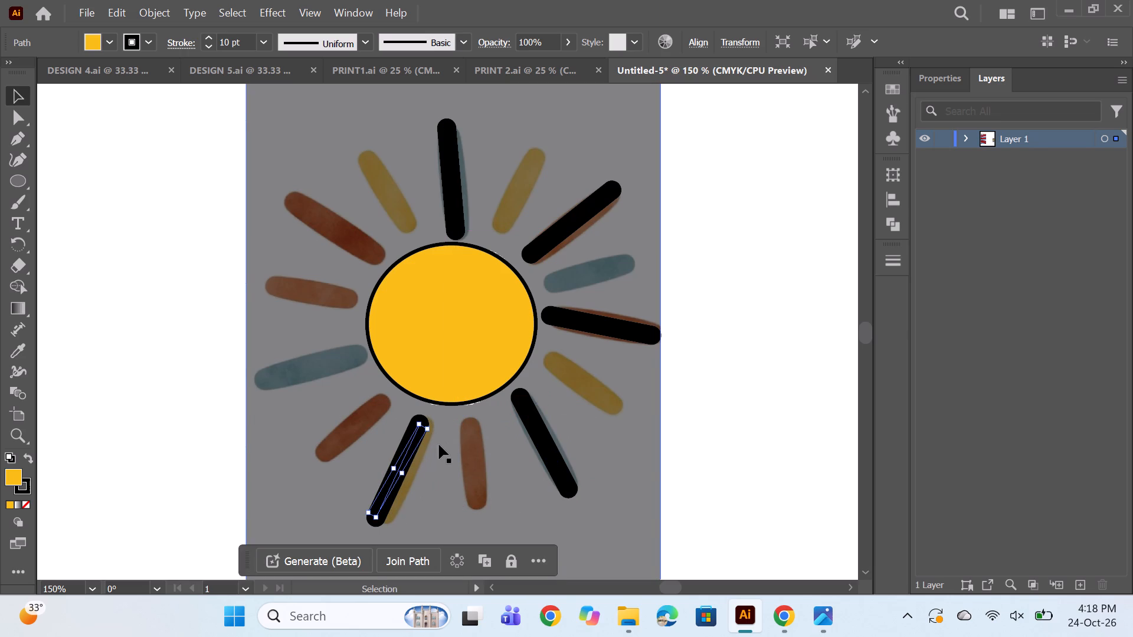
{"action": "key", "text": "Right"}
{"action": "key", "text": "Right"}
{"action": "key", "text": "Right"}
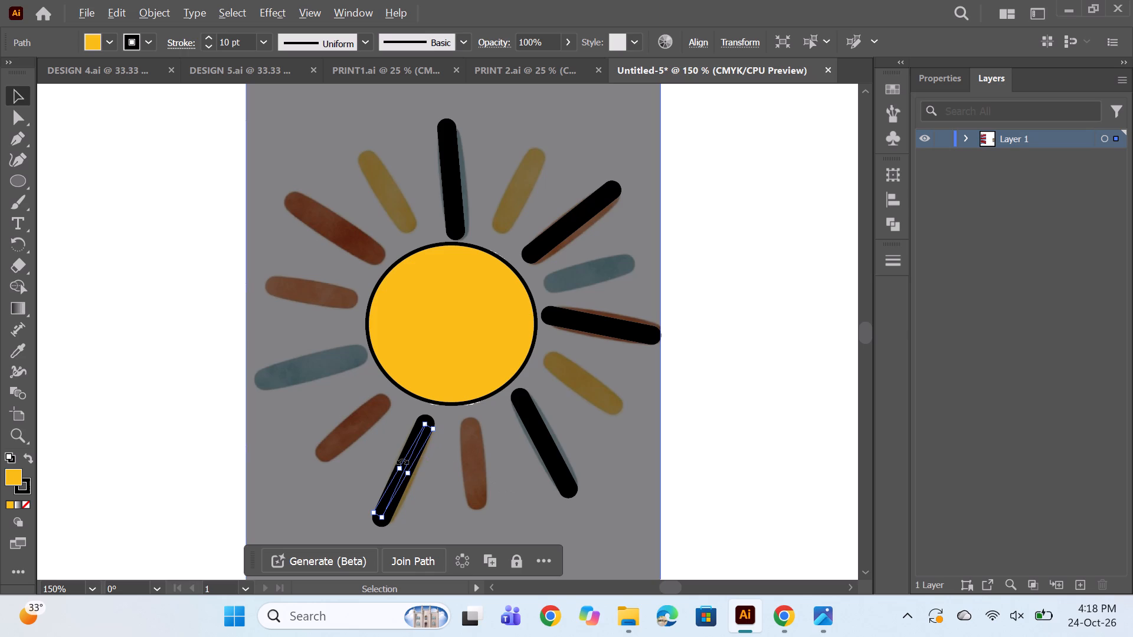
Duplicate the black ray at the disc's lower left onto the blue ray left of the disc.
{"action": "left_click_drag", "start_coordinate": [415, 445], "coordinate": [310, 360], "text": "alt"}
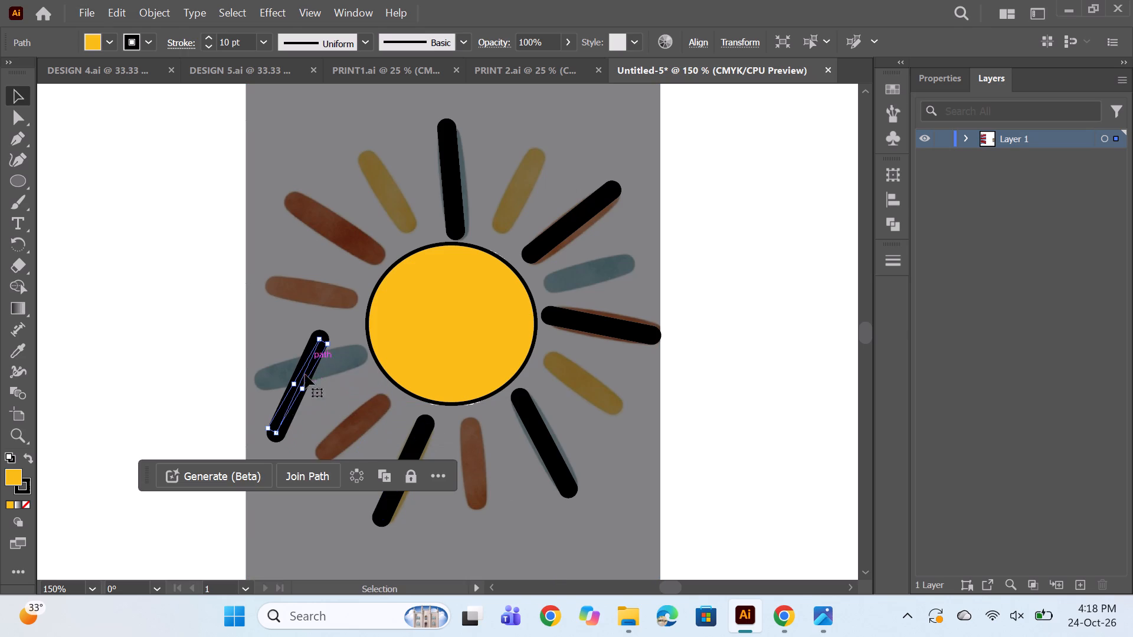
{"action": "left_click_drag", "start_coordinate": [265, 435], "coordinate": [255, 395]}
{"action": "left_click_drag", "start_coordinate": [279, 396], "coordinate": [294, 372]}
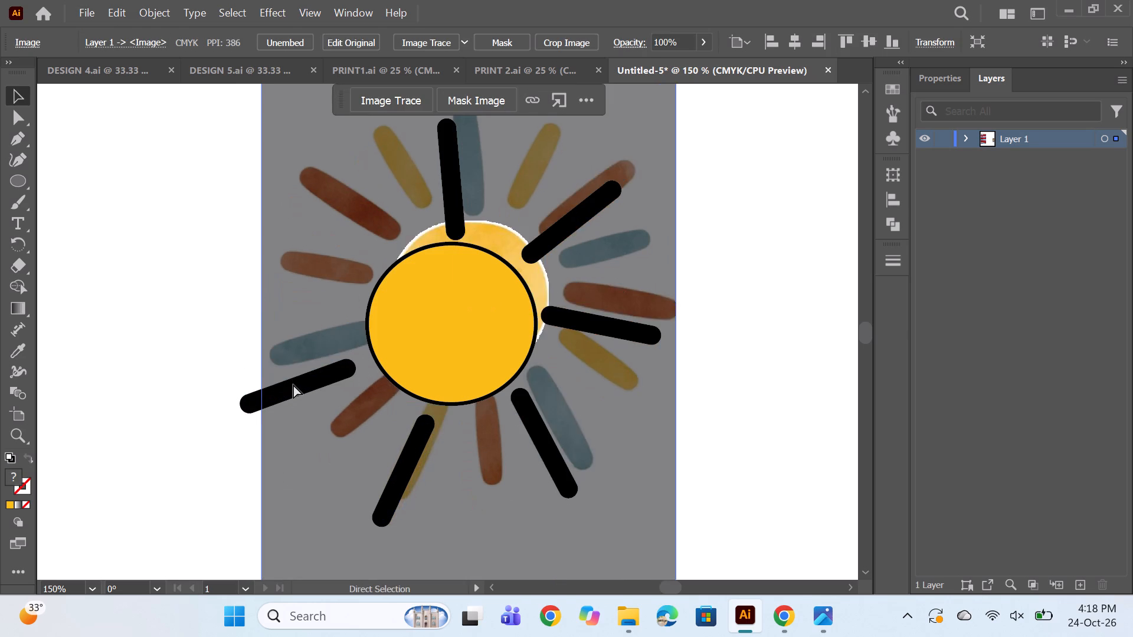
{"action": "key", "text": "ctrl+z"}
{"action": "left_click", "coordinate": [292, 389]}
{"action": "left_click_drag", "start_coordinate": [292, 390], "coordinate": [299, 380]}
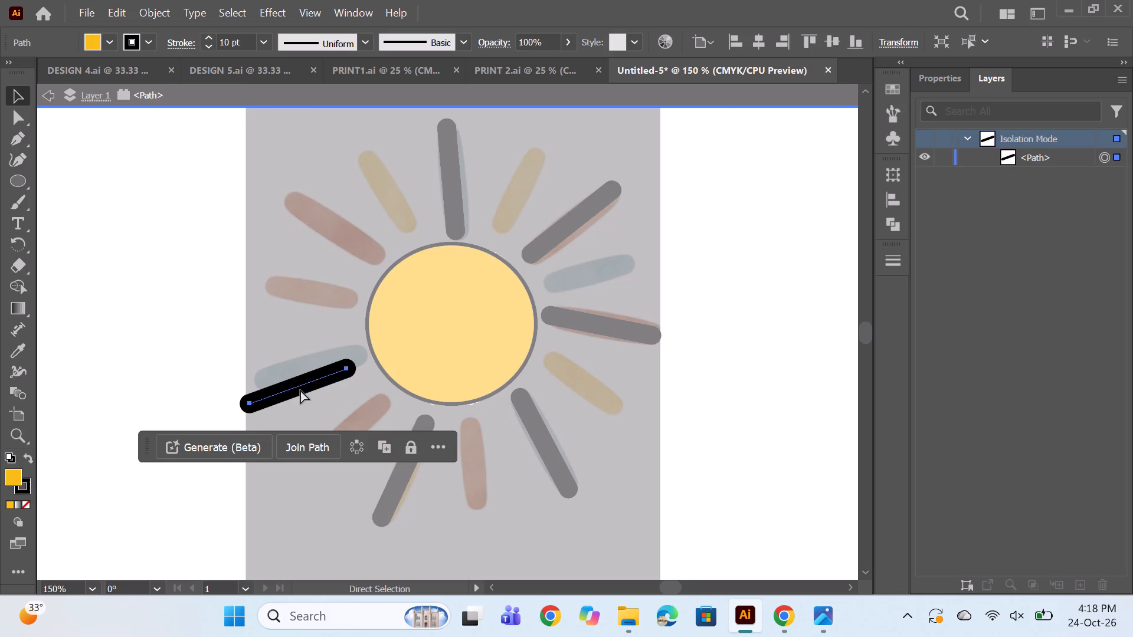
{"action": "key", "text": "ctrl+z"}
Rotate the copied black ray and nudge it into line with the blue ray left of the disc.
{"action": "left_click_drag", "start_coordinate": [268, 436], "coordinate": [262, 409]}
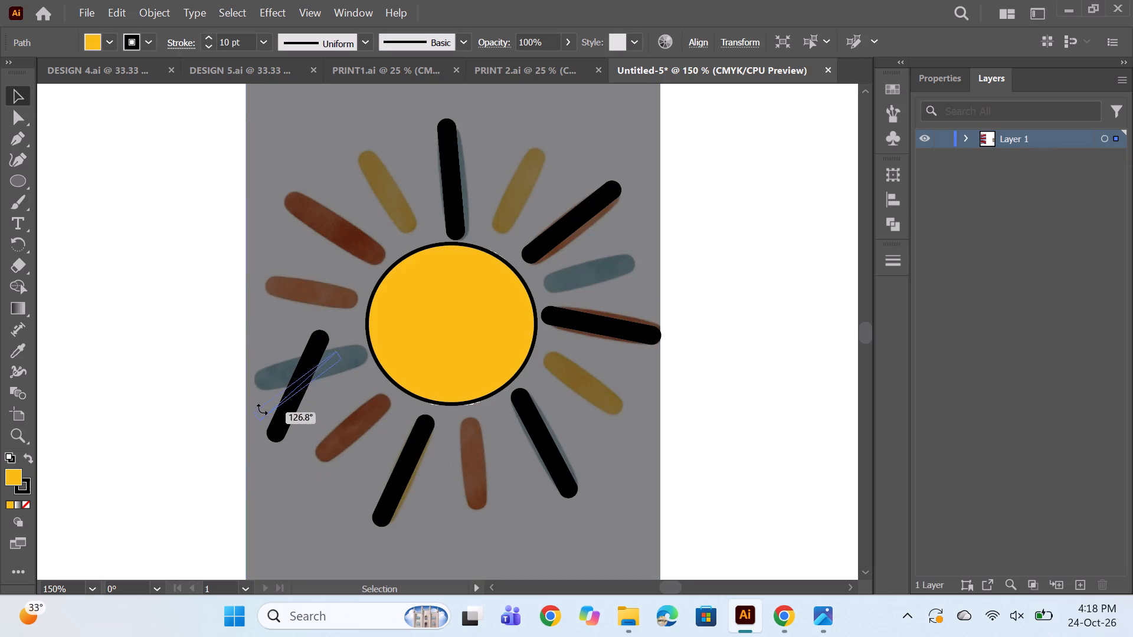
{"action": "left_click_drag", "start_coordinate": [262, 409], "coordinate": [262, 390]}
{"action": "key", "text": "Up"}
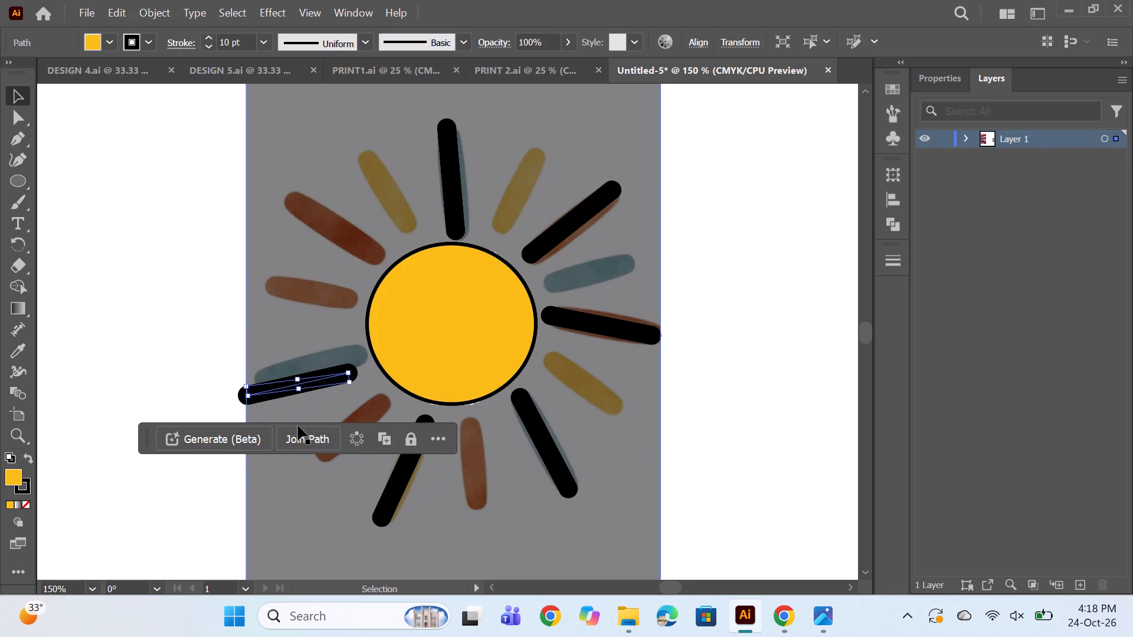
{"action": "key", "text": "Up"}
{"action": "key", "text": "Right"}
{"action": "key", "text": "Right"}
{"action": "key", "text": "Up"}
{"action": "key", "text": "Up"}
{"action": "key", "text": "Up"}
{"action": "key", "text": "Right"}
{"action": "key", "text": "Right"}
{"action": "key", "text": "Up"}
{"action": "key", "text": "Up"}
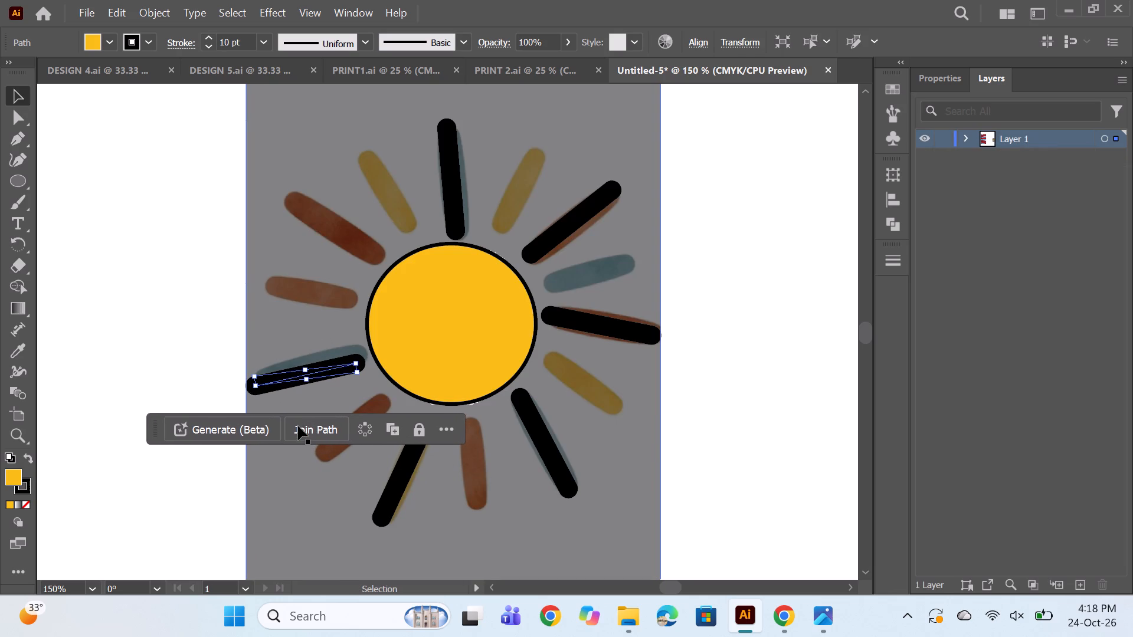
{"action": "key", "text": "Up"}
{"action": "key", "text": "Right"}
{"action": "key", "text": "Up"}
{"action": "key", "text": "Up"}
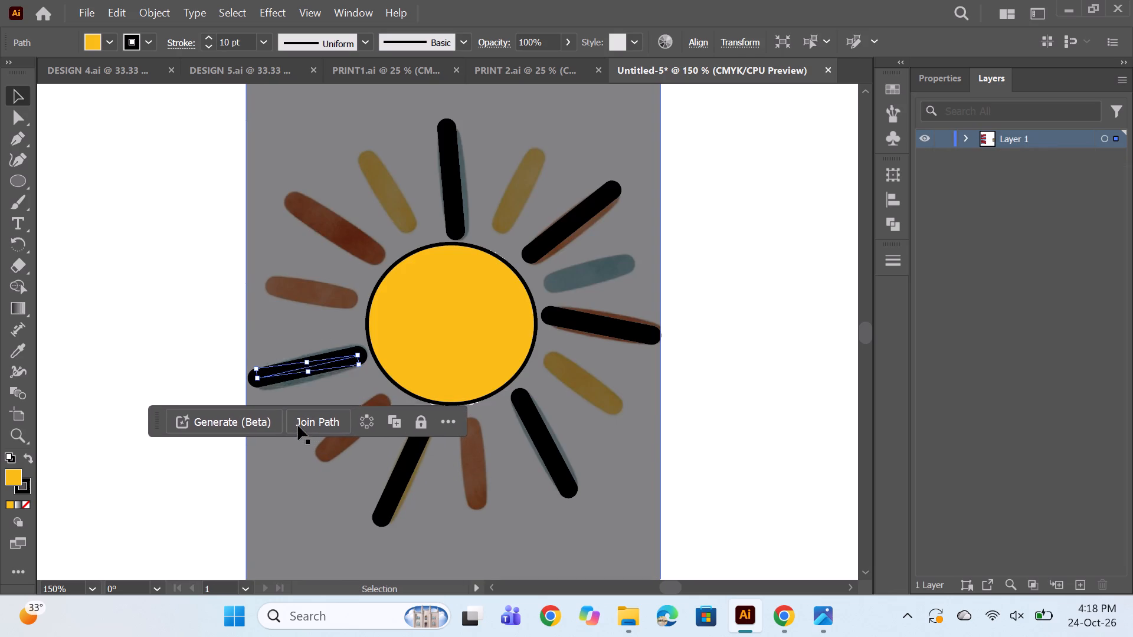
Duplicate the black ray left of the disc onto the long orange-red ray at its upper left, rotating and nudging the copy to match.
{"action": "left_click_drag", "start_coordinate": [322, 363], "coordinate": [325, 209], "text": "alt"}
{"action": "left_click_drag", "start_coordinate": [361, 193], "coordinate": [374, 230]}
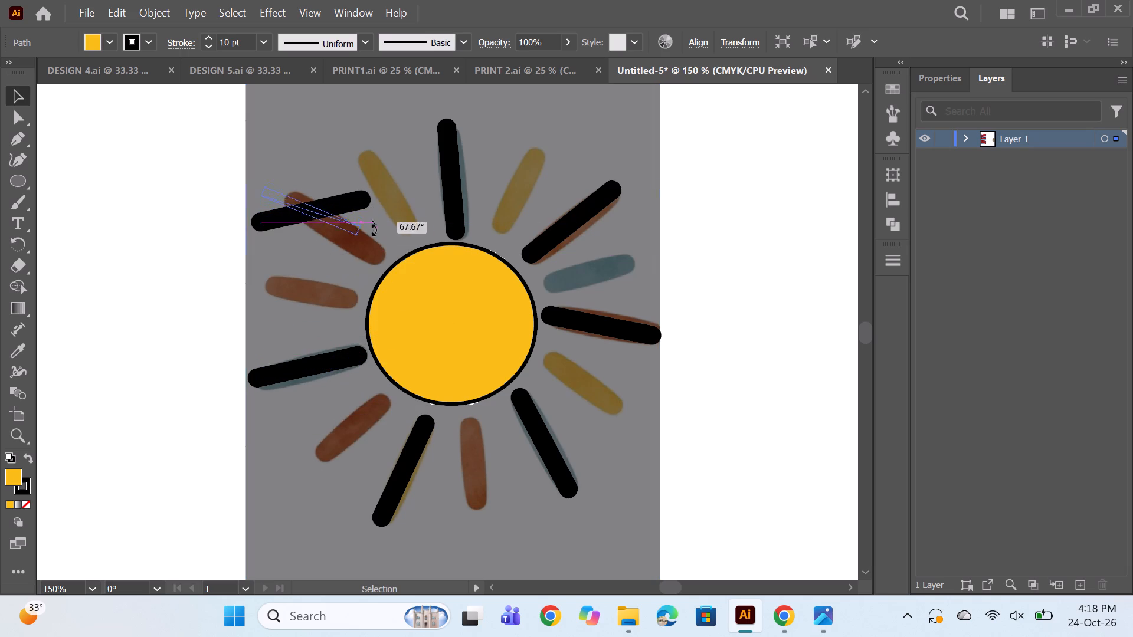
{"action": "left_click_drag", "start_coordinate": [374, 230], "coordinate": [374, 238]}
{"action": "key", "text": "Right"}
{"action": "key", "text": "Right"}
{"action": "key", "text": "Down"}
{"action": "key", "text": "Down"}
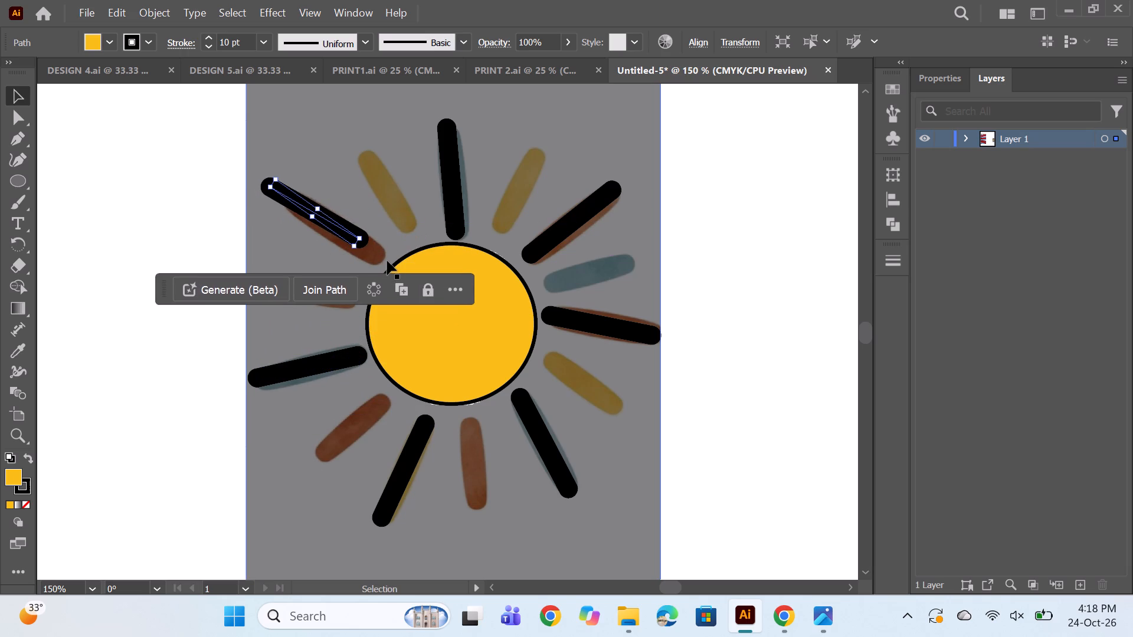
{"action": "key", "text": "Down"}
{"action": "key", "text": "Right"}
{"action": "key", "text": "Right"}
{"action": "key", "text": "Right"}
{"action": "key", "text": "Right"}
{"action": "key", "text": "Down"}
{"action": "key", "text": "Right"}
{"action": "key", "text": "Right"}
{"action": "key", "text": "Down"}
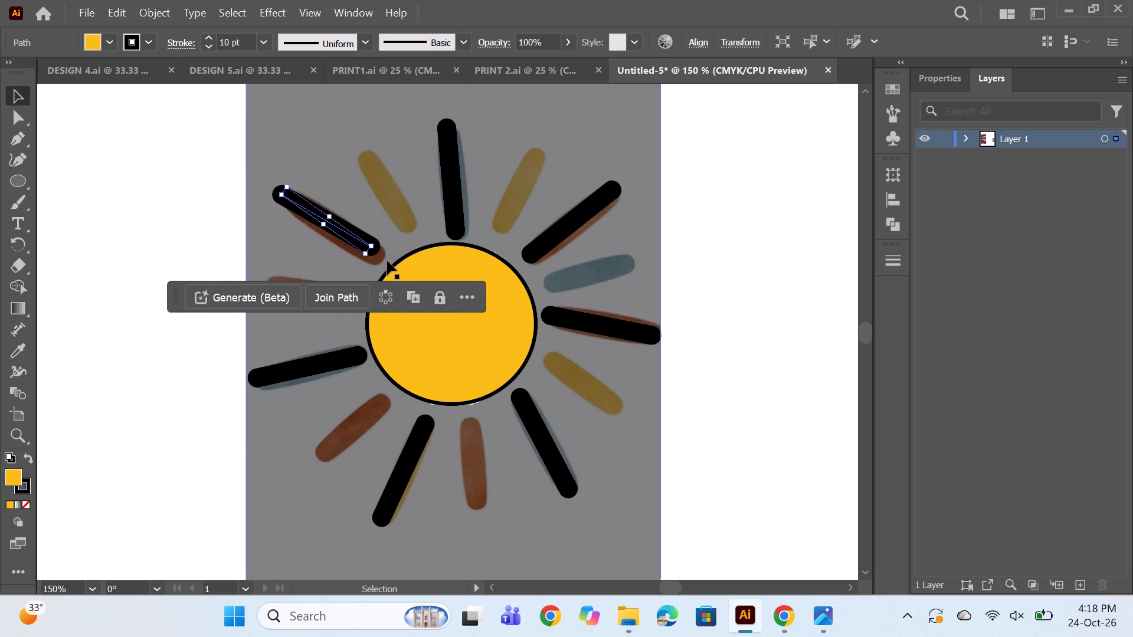
{"action": "key", "text": "Down"}
{"action": "key", "text": "Down"}
{"action": "key", "text": "Right"}
{"action": "key", "text": "Down"}
{"action": "key", "text": "Right"}
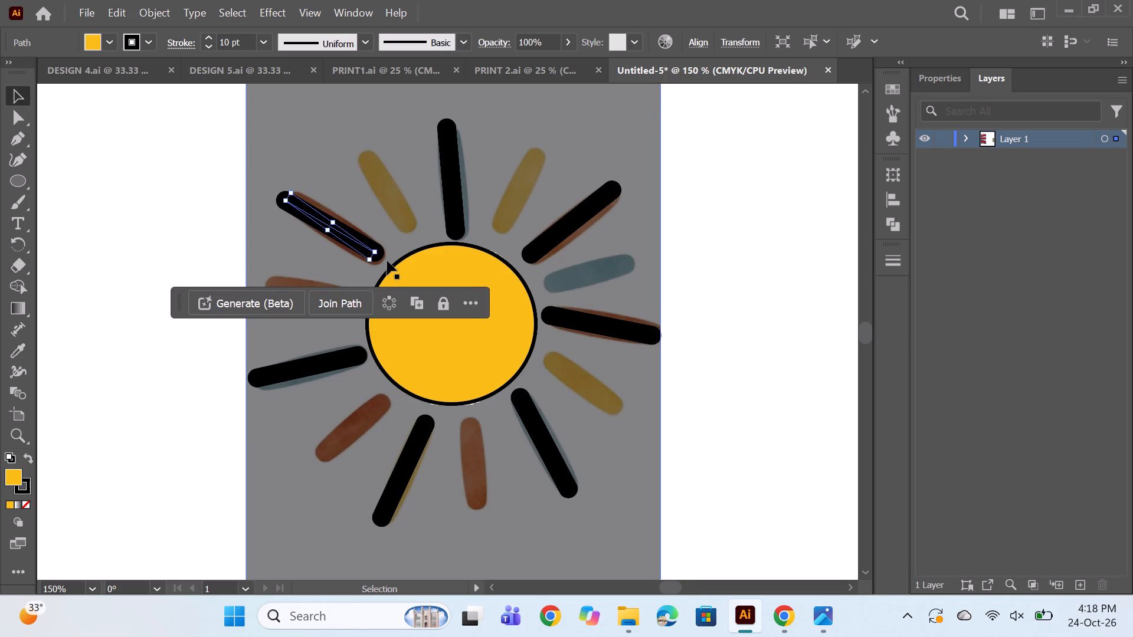
Draw a straight Pen line about 0.6 in long through the middle of the short yellow ray at the disc's upper left.
{"action": "left_click", "coordinate": [319, 135], "text": "ctrl"}
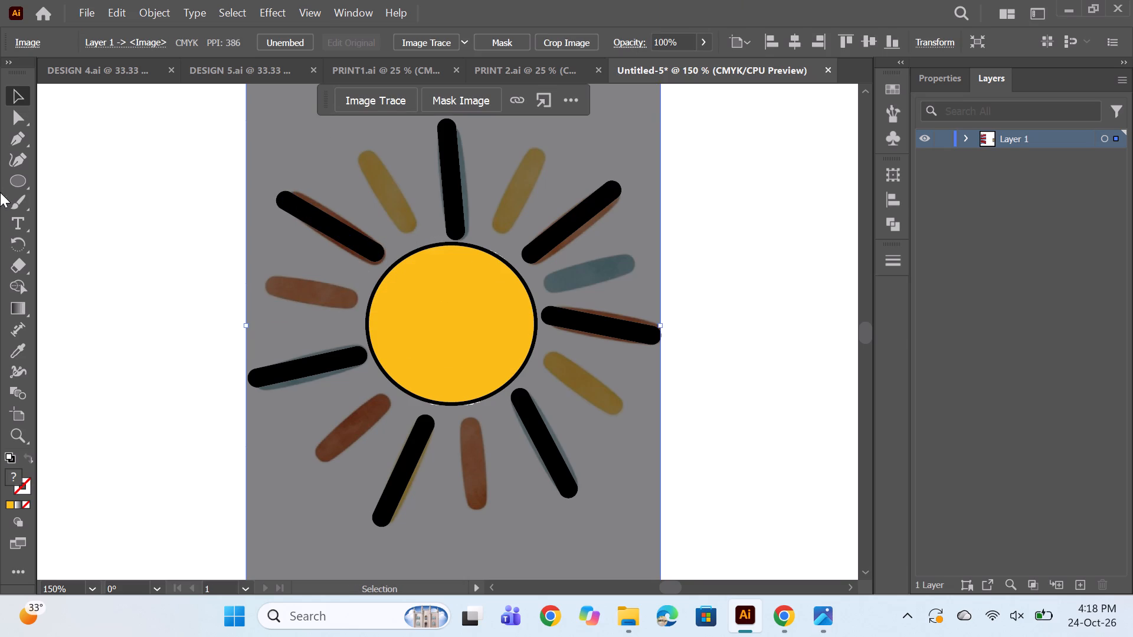
{"action": "left_click", "coordinate": [18, 141]}
{"action": "left_click", "coordinate": [409, 231]}
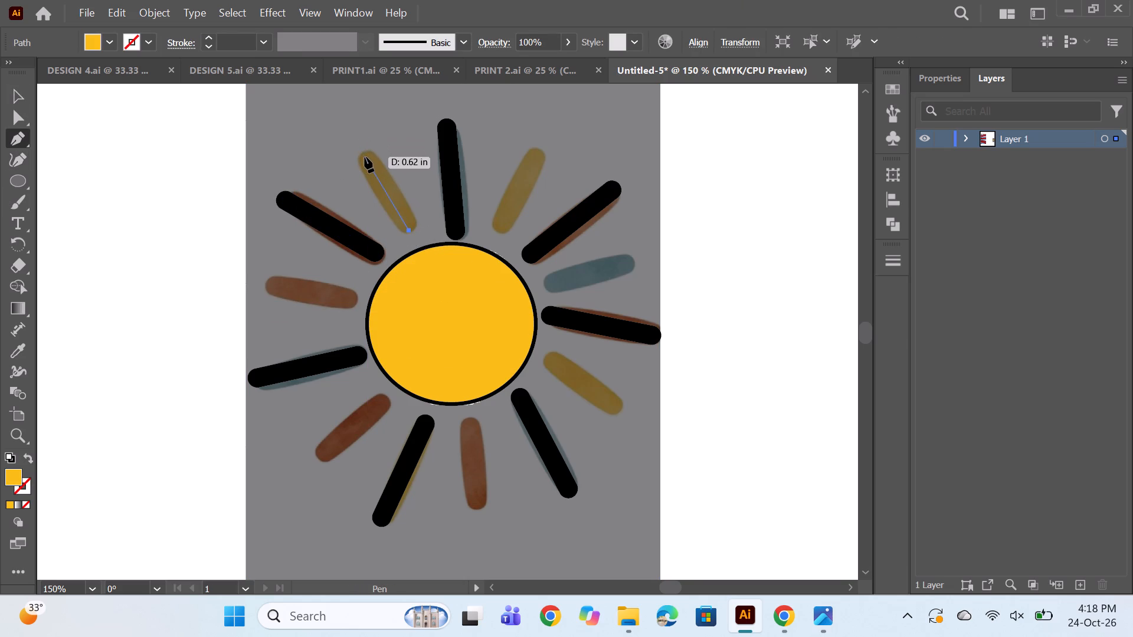
{"action": "left_click", "coordinate": [365, 157]}
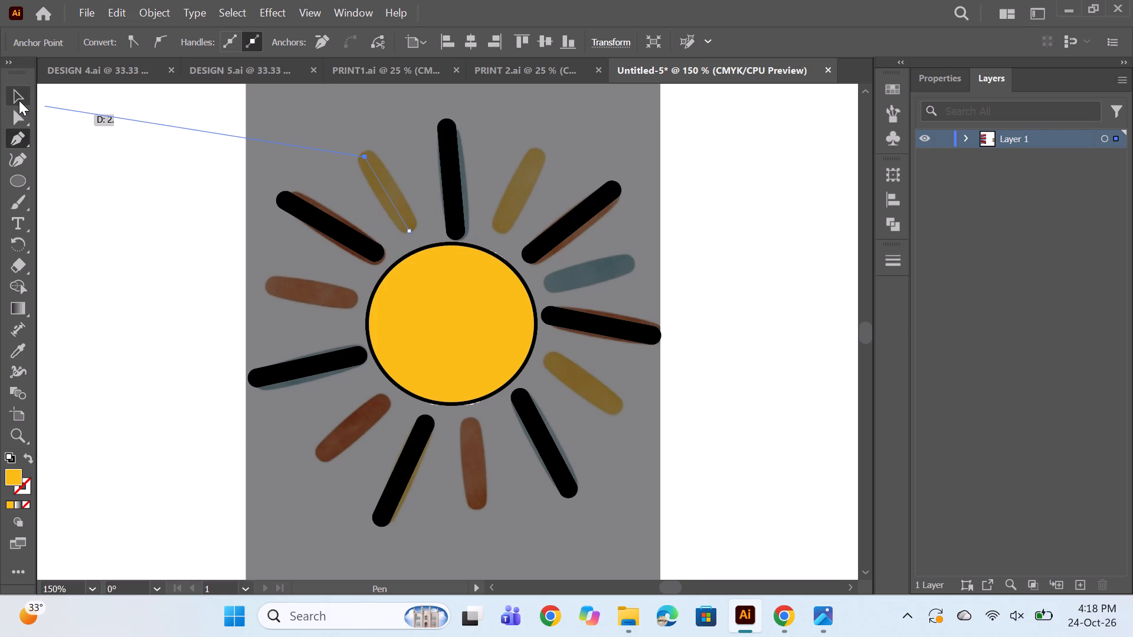
{"action": "left_click", "coordinate": [19, 100]}
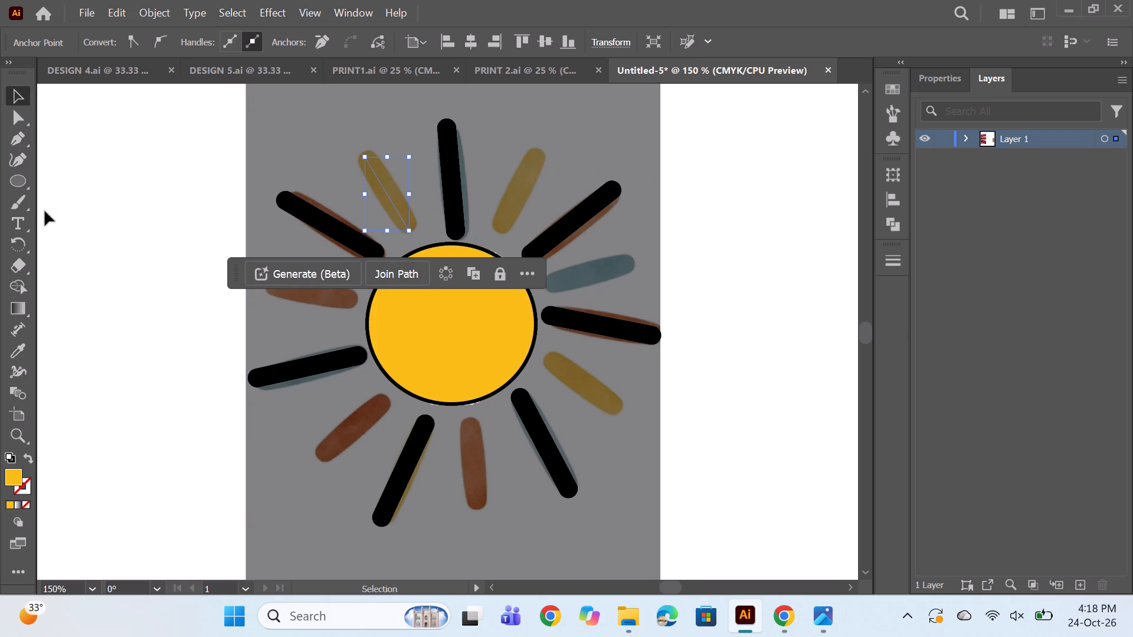
{"action": "left_click", "coordinate": [96, 195]}
{"action": "left_click", "coordinate": [14, 96]}
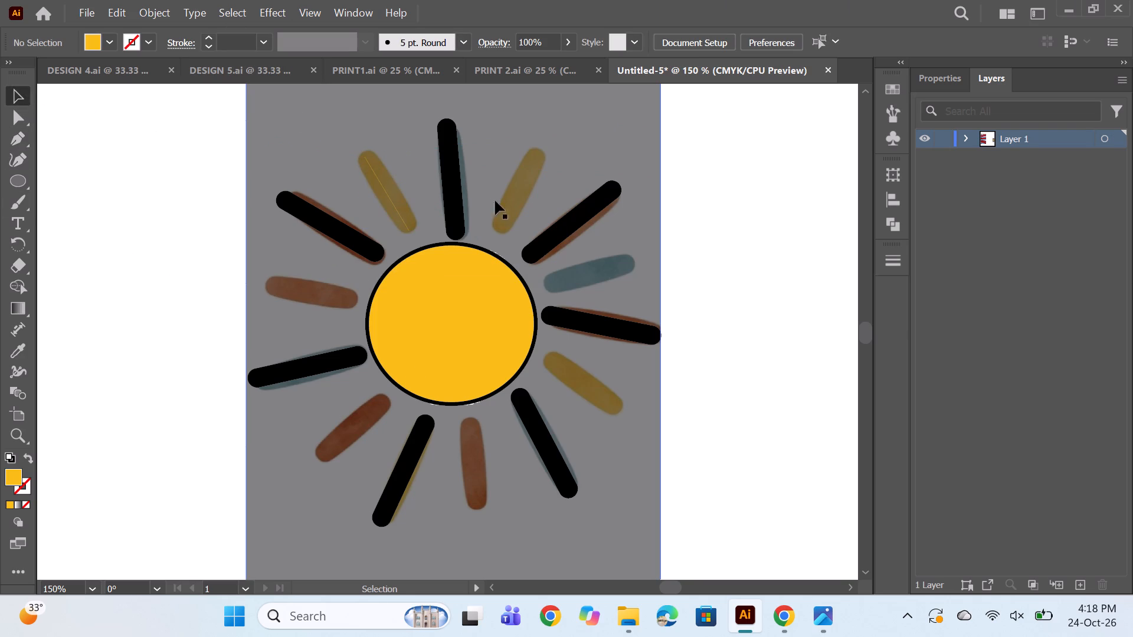
Give the new line on the short yellow ray a black fill and a 10 pt black stroke.
{"action": "left_click", "coordinate": [378, 182]}
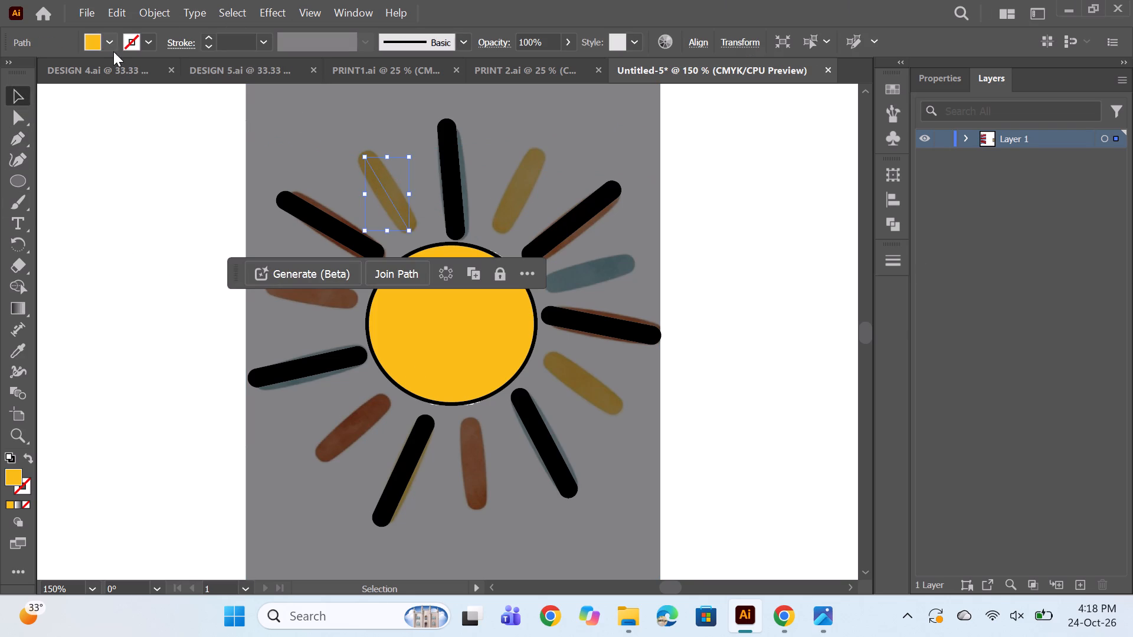
{"action": "left_click", "coordinate": [103, 40]}
{"action": "left_click", "coordinate": [19, 73]}
{"action": "left_click", "coordinate": [147, 38]}
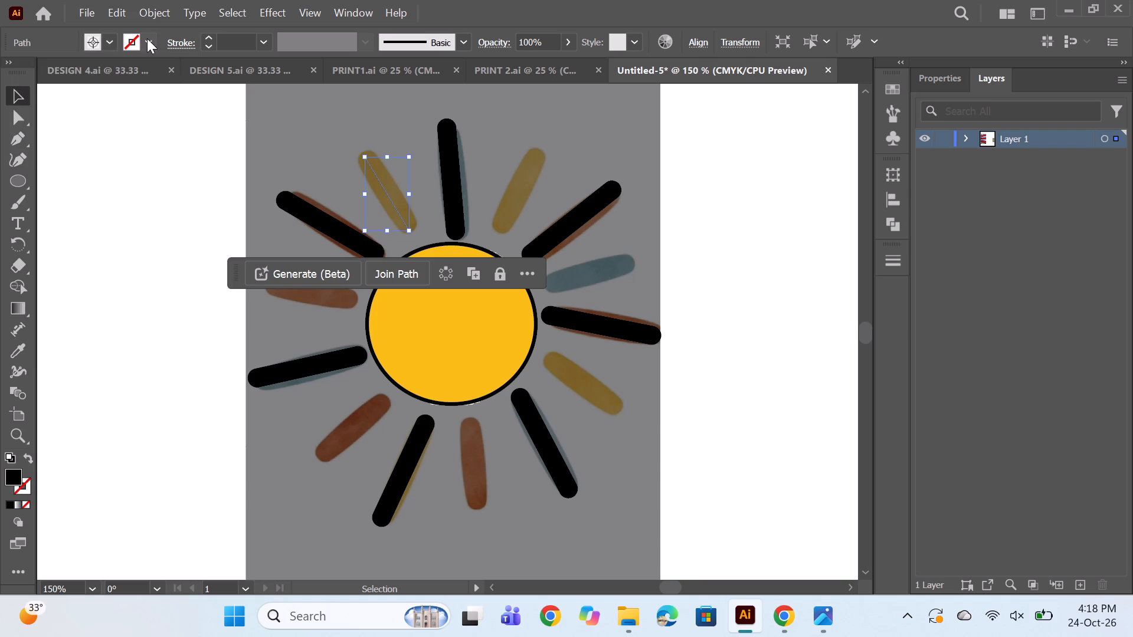
{"action": "left_click", "coordinate": [145, 41]}
{"action": "triple_click", "coordinate": [208, 37]}
{"action": "triple_click", "coordinate": [208, 37]}
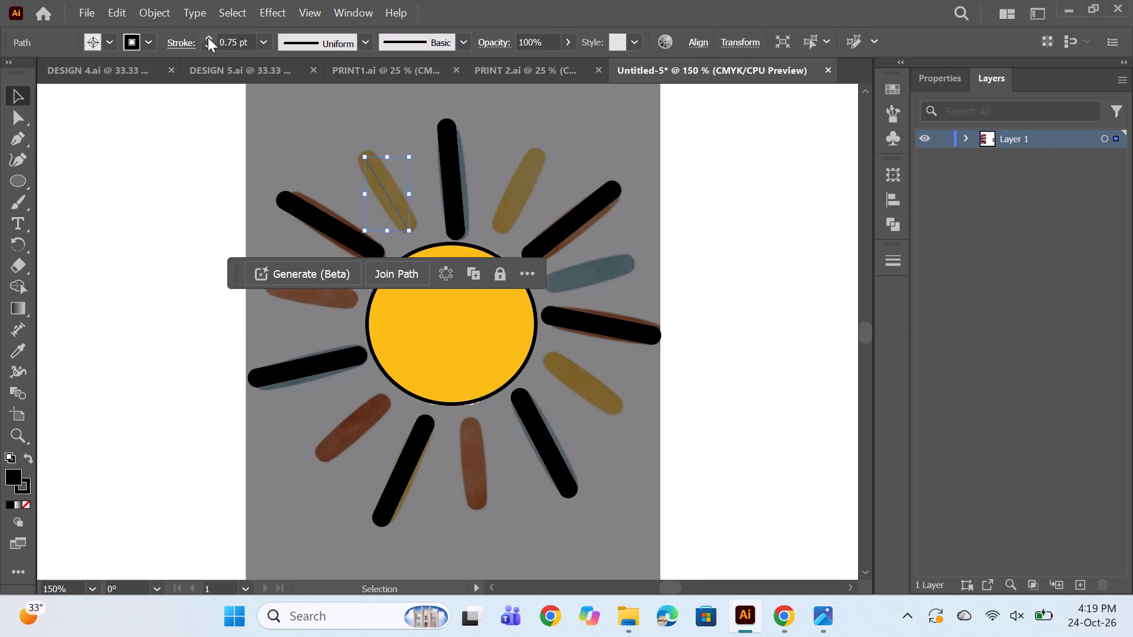
{"action": "triple_click", "coordinate": [208, 37]}
{"action": "triple_click", "coordinate": [208, 37]}
{"action": "left_click", "coordinate": [208, 37]}
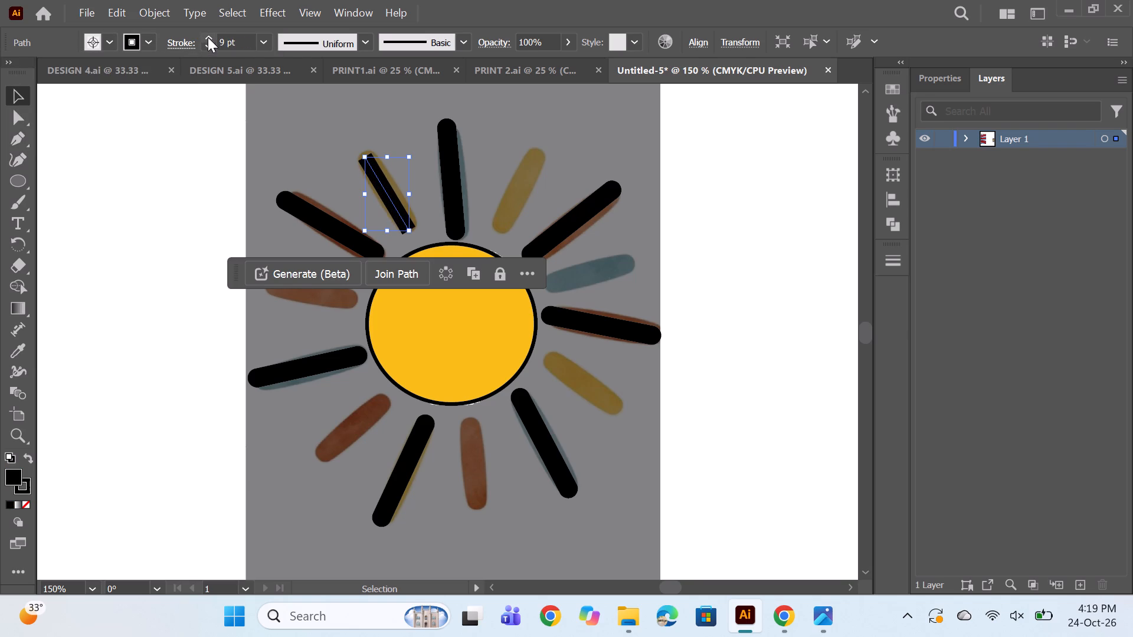
{"action": "left_click", "coordinate": [208, 37]}
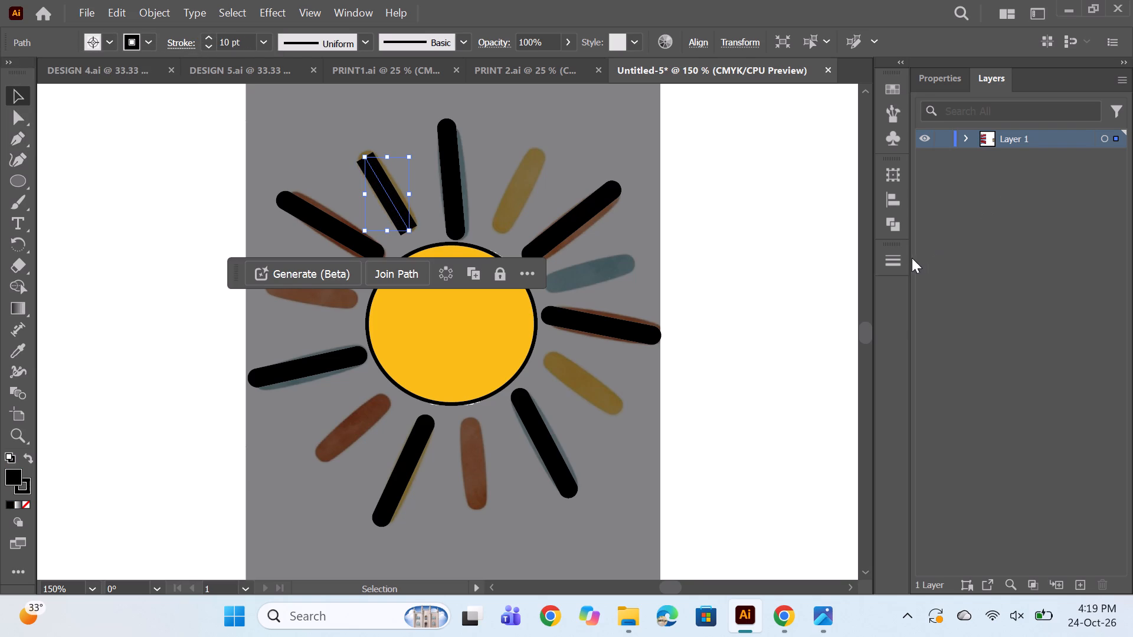
Apply round caps to the stroke of the short line and deselect it.
{"action": "left_click", "coordinate": [893, 258]}
{"action": "left_click", "coordinate": [756, 304]}
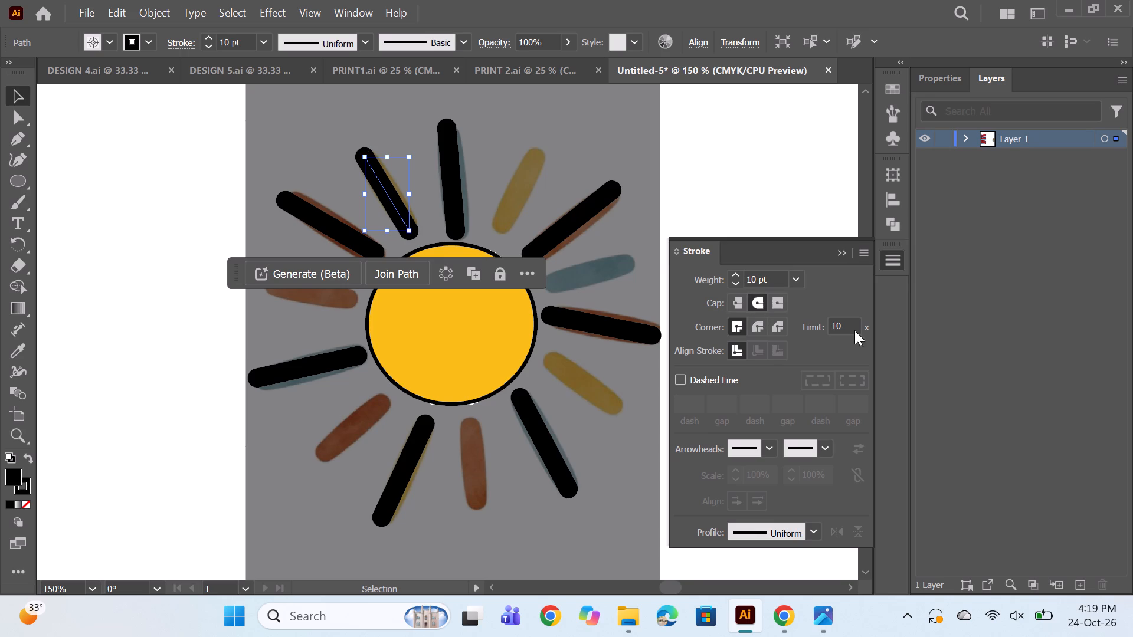
{"action": "left_click", "coordinate": [12, 96]}
{"action": "left_click", "coordinate": [71, 119]}
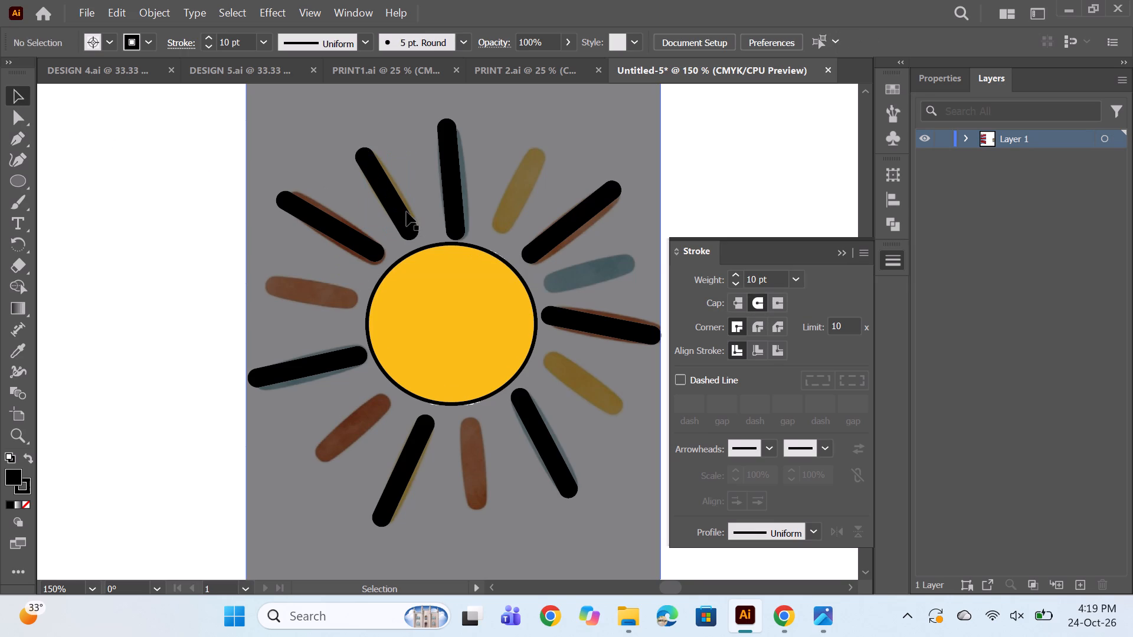
Duplicate the short black ray onto the yellow ray at the disc's upper right, rotating and nudging the copy to match.
{"action": "left_click", "coordinate": [407, 212]}
{"action": "left_click_drag", "start_coordinate": [398, 216], "coordinate": [502, 207], "text": "alt"}
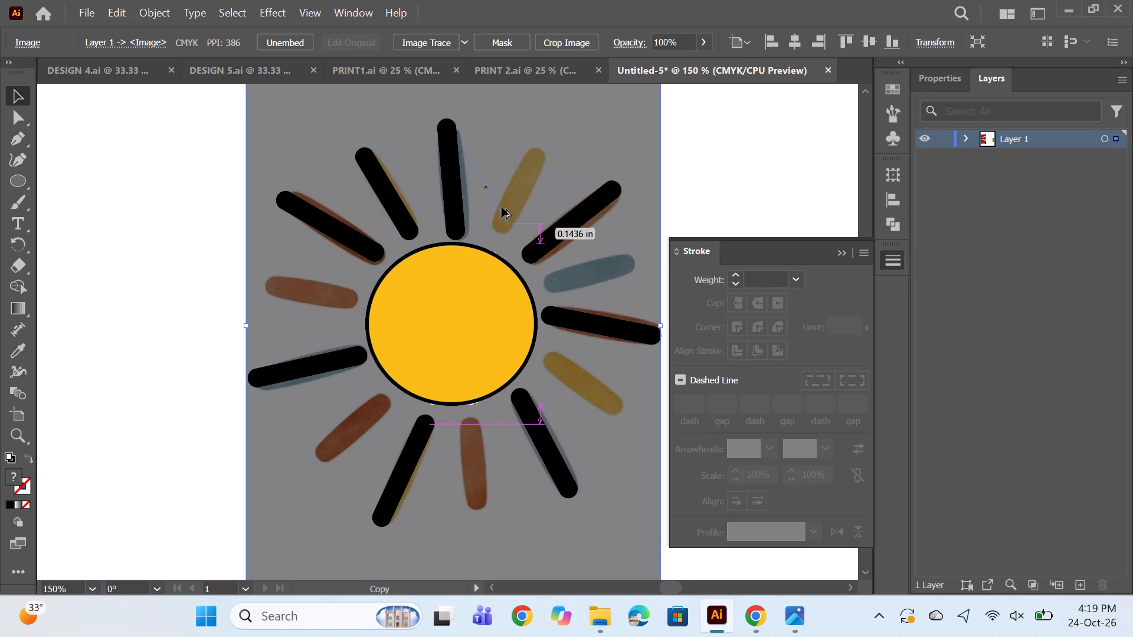
{"action": "left_click_drag", "start_coordinate": [502, 207], "coordinate": [502, 206], "text": "alt"}
{"action": "left_click_drag", "start_coordinate": [510, 146], "coordinate": [522, 148]}
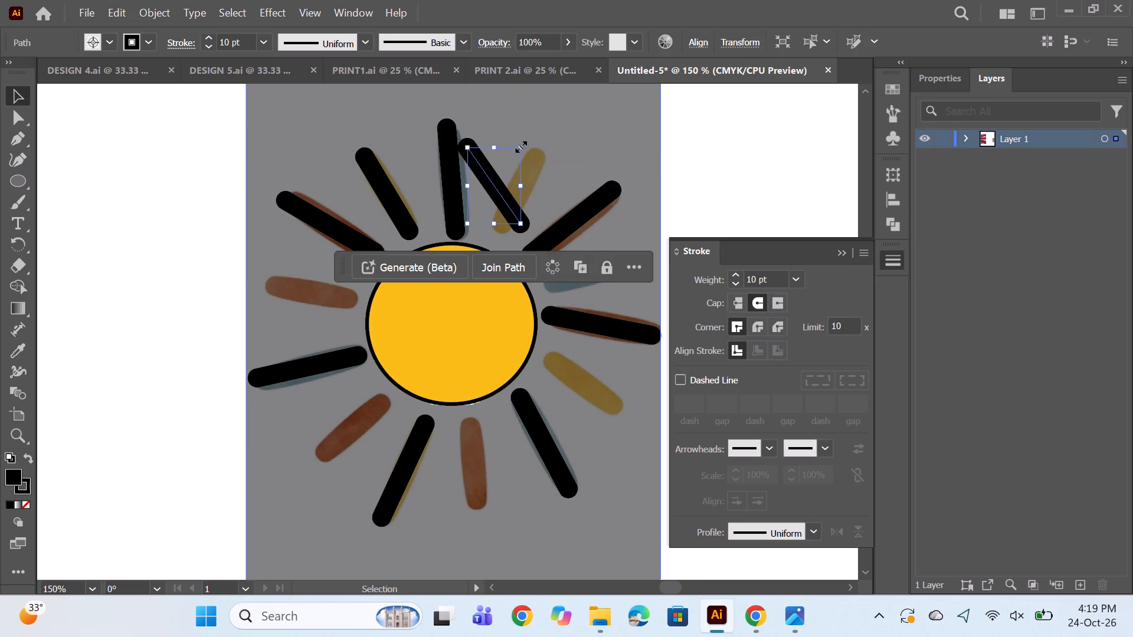
{"action": "key", "text": "ctrl+z"}
{"action": "left_click_drag", "start_coordinate": [513, 143], "coordinate": [530, 151]}
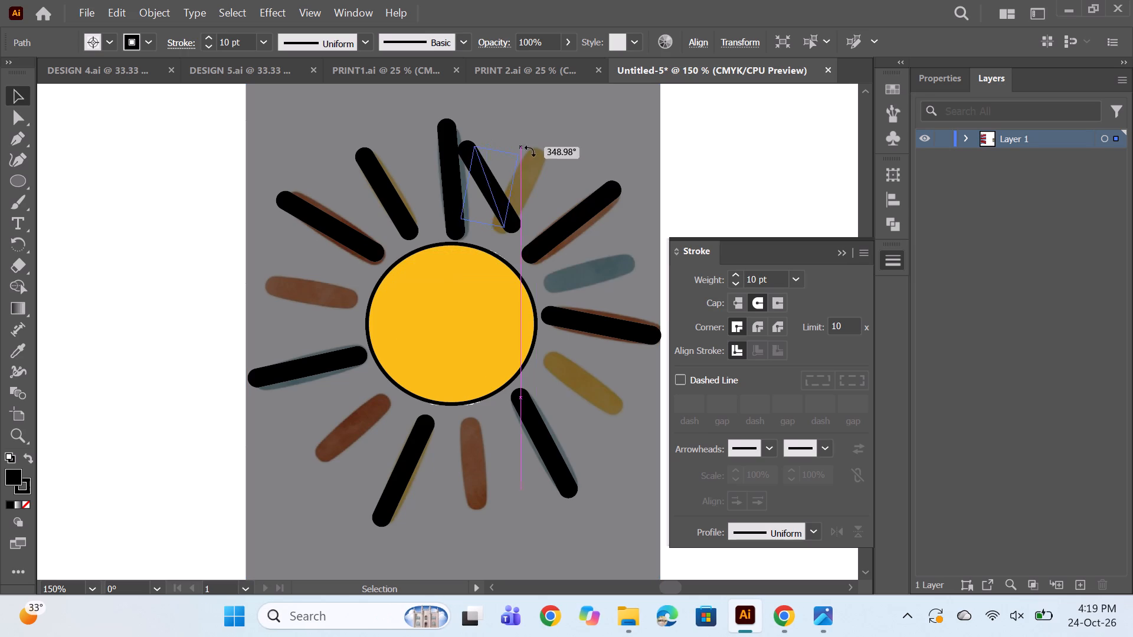
{"action": "left_click_drag", "start_coordinate": [530, 151], "coordinate": [541, 187]}
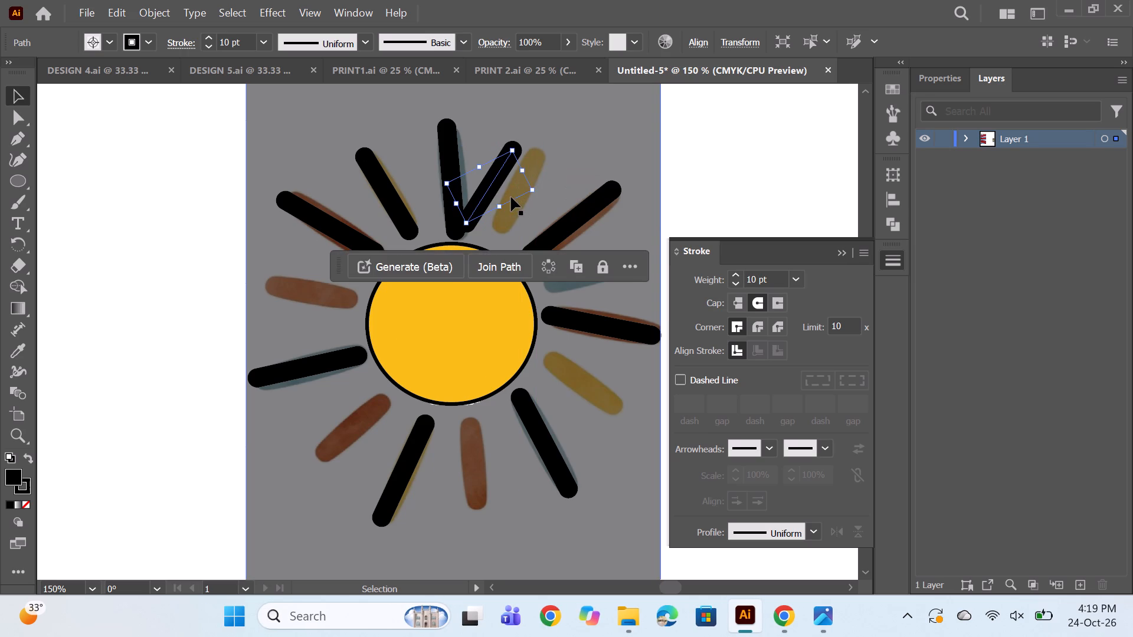
{"action": "key", "text": "Right"}
{"action": "key", "text": "Right"}
{"action": "key", "text": "Right"}
{"action": "key", "text": "Right"}
{"action": "key", "text": "Right"}
{"action": "key", "text": "Right"}
{"action": "key", "text": "Right"}
{"action": "key", "text": "Right"}
{"action": "key", "text": "Right"}
{"action": "key", "text": "Right"}
{"action": "key", "text": "Right"}
{"action": "key", "text": "Right"}
{"action": "key", "text": "Right"}
{"action": "key", "text": "Right"}
{"action": "key", "text": "Right"}
{"action": "key", "text": "Right"}
{"action": "key", "text": "Right"}
{"action": "key", "text": "Right"}
{"action": "key", "text": "Right"}
{"action": "key", "text": "Right"}
{"action": "key", "text": "Right"}
{"action": "key", "text": "Right"}
{"action": "key", "text": "Down"}
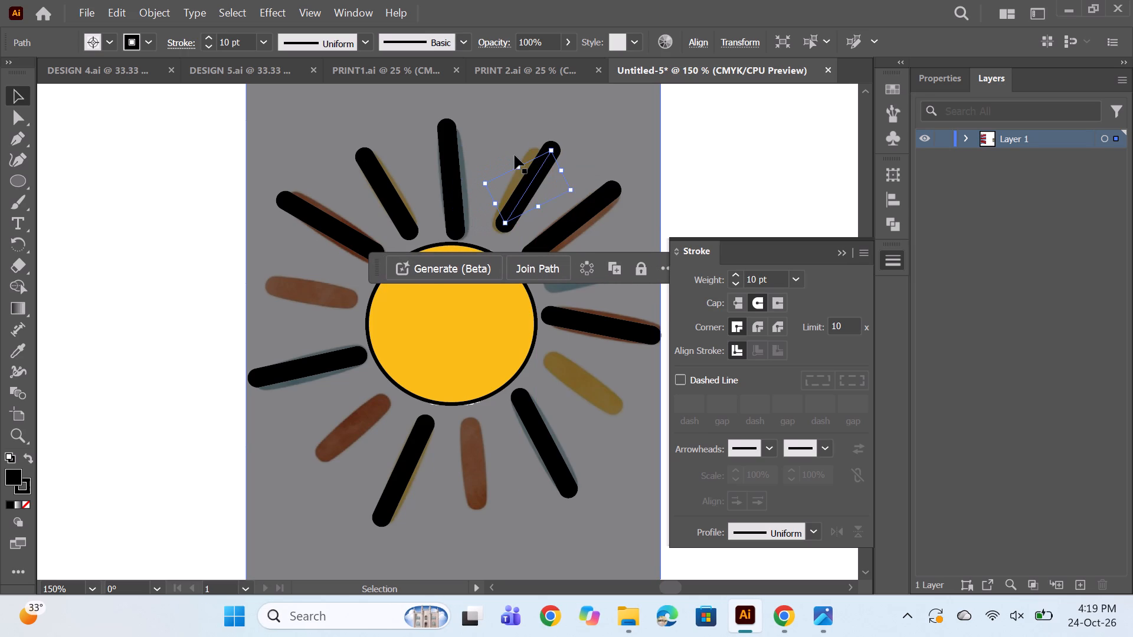
{"action": "key", "text": "Down"}
{"action": "key", "text": "Left"}
{"action": "key", "text": "Left"}
{"action": "key", "text": "Left"}
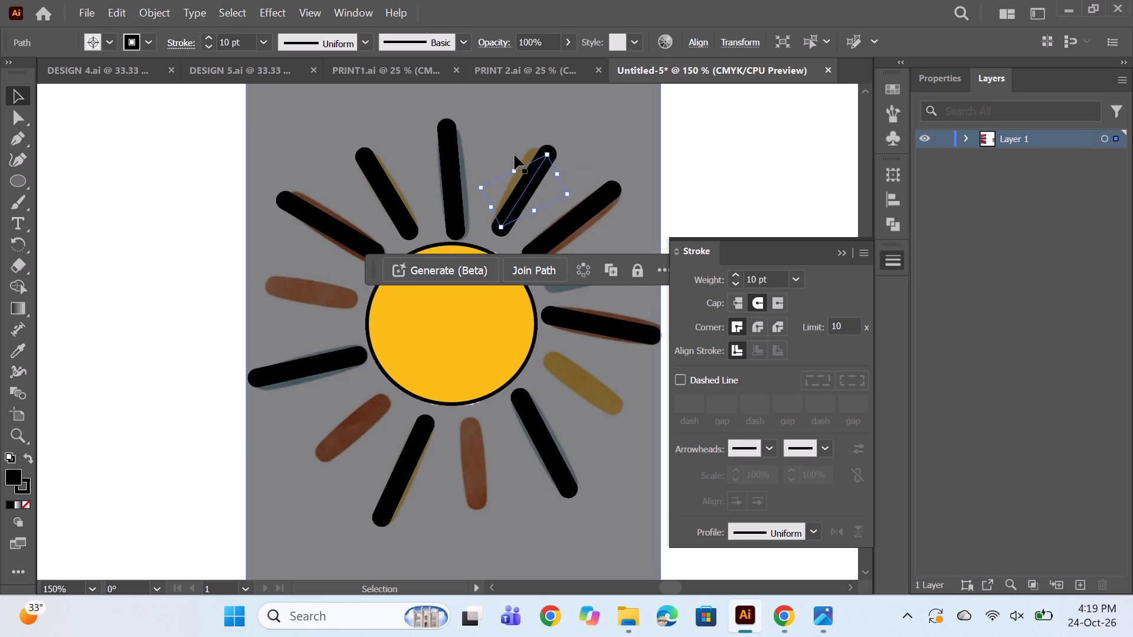
Duplicate the short upper-right black ray onto the short blue ray right of the disc, rotating and nudging the copy to match.
{"action": "left_click_drag", "start_coordinate": [529, 182], "coordinate": [577, 244], "text": "alt"}
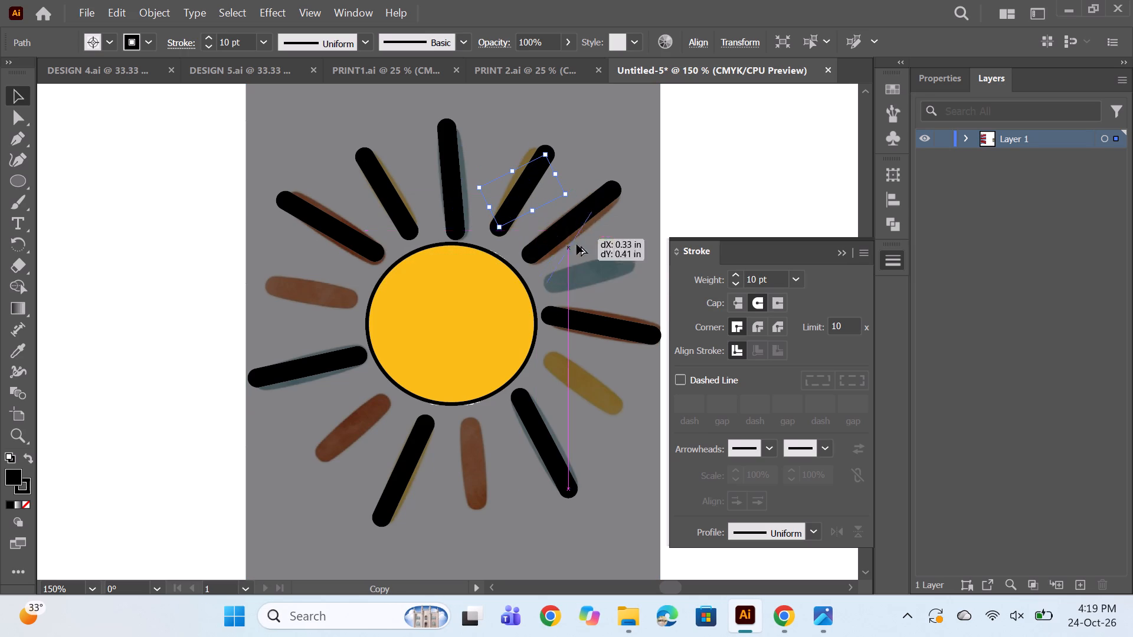
{"action": "left_click_drag", "start_coordinate": [577, 244], "coordinate": [587, 258], "text": "alt"}
{"action": "left_click_drag", "start_coordinate": [611, 224], "coordinate": [614, 228]}
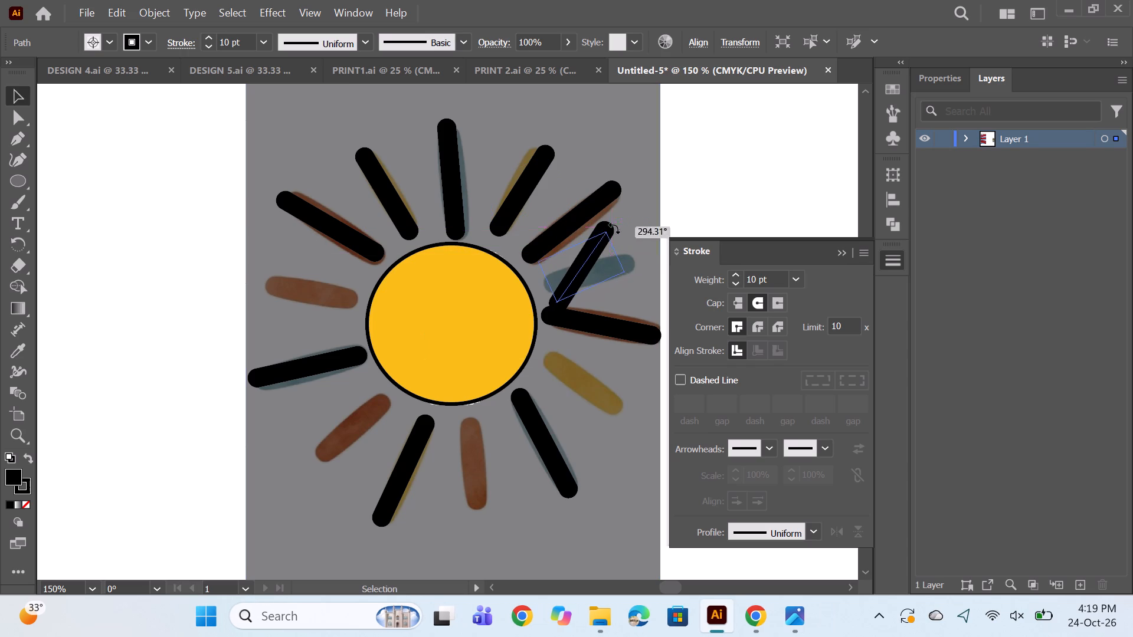
{"action": "left_click_drag", "start_coordinate": [614, 228], "coordinate": [636, 259]}
{"action": "key", "text": "Right"}
{"action": "key", "text": "Right"}
{"action": "key", "text": "Down"}
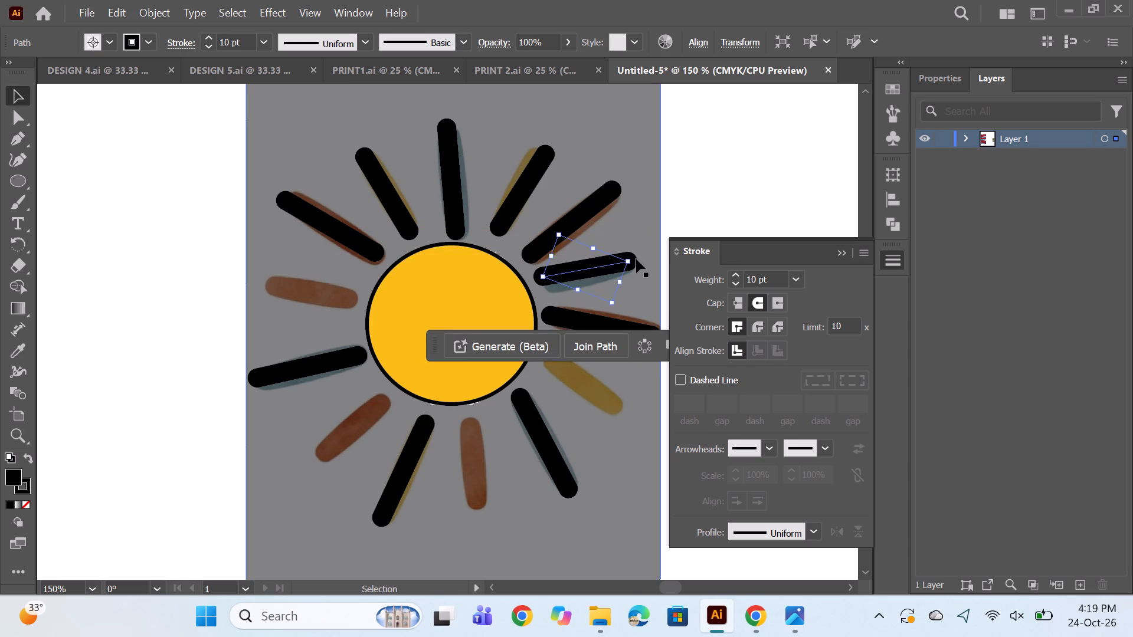
{"action": "key", "text": "Down"}
{"action": "key", "text": "Down"}
{"action": "key", "text": "Down"}
{"action": "key", "text": "Right"}
{"action": "key", "text": "Right"}
{"action": "key", "text": "Down"}
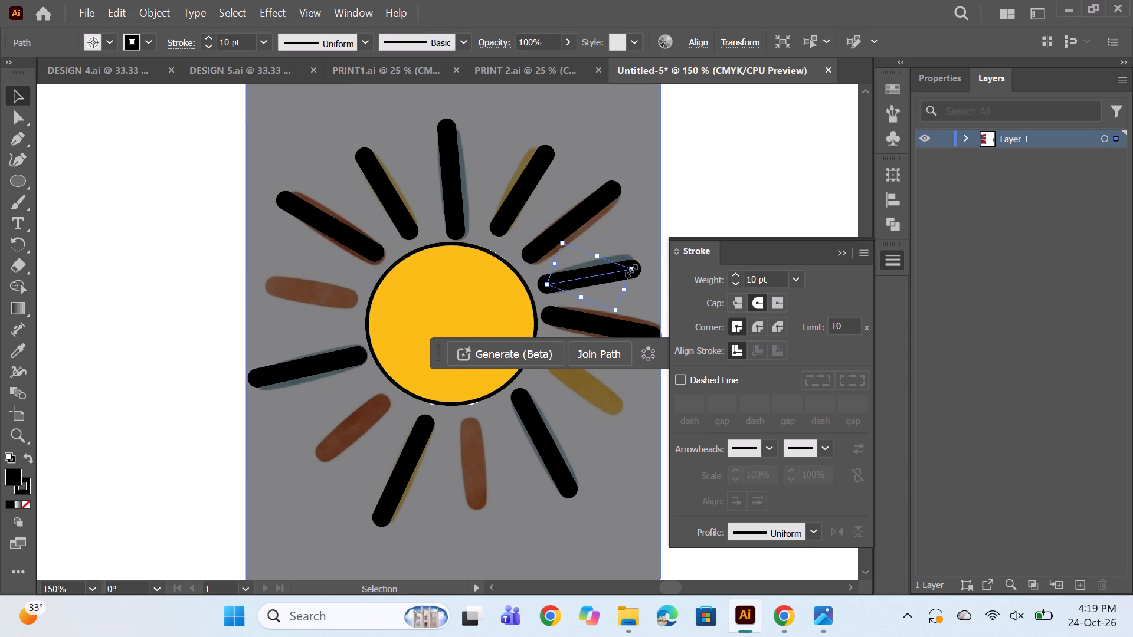
{"action": "left_click", "coordinate": [639, 270]}
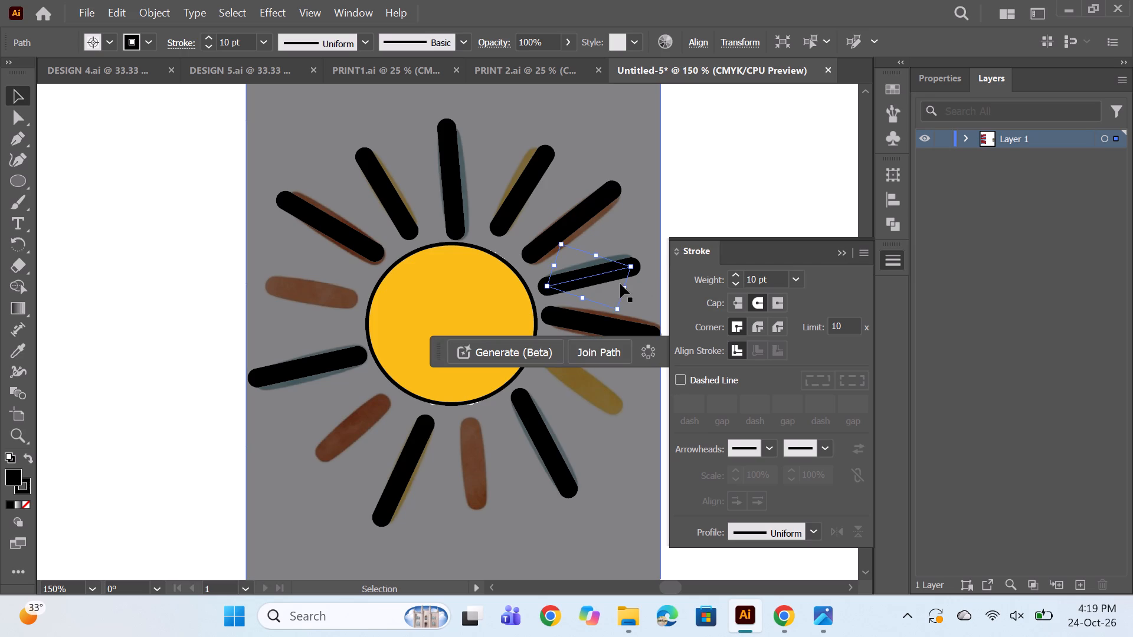
Duplicate the short black ray right of the disc onto the yellow ray at the disc's lower right, rotating the copy to match.
{"action": "left_click_drag", "start_coordinate": [595, 273], "coordinate": [596, 384], "text": "alt"}
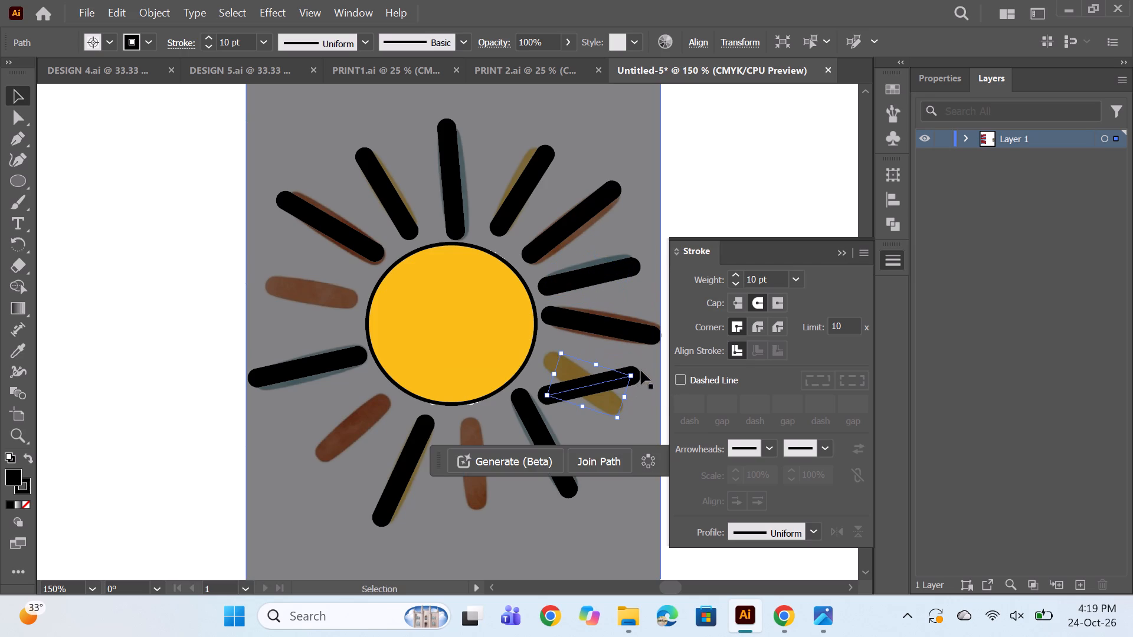
{"action": "left_click_drag", "start_coordinate": [629, 368], "coordinate": [640, 402]}
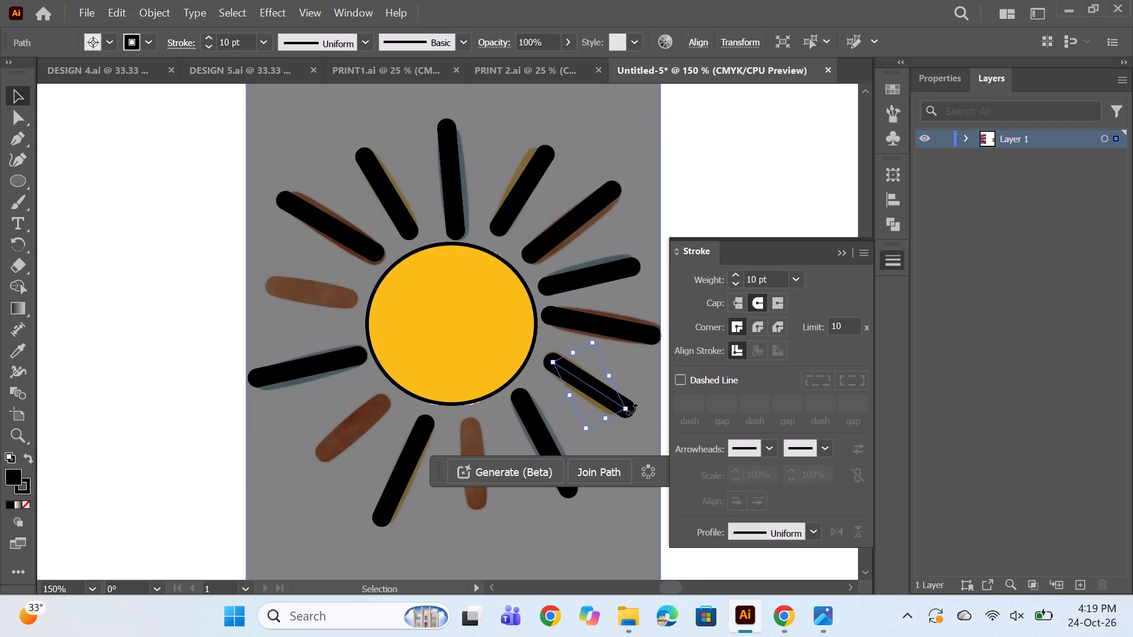
{"action": "left_click", "coordinate": [632, 409]}
Duplicate the short lower-right black ray onto the short orange ray below the disc, rotating and nudging the copy to match.
{"action": "left_click_drag", "start_coordinate": [594, 391], "coordinate": [487, 471], "text": "alt"}
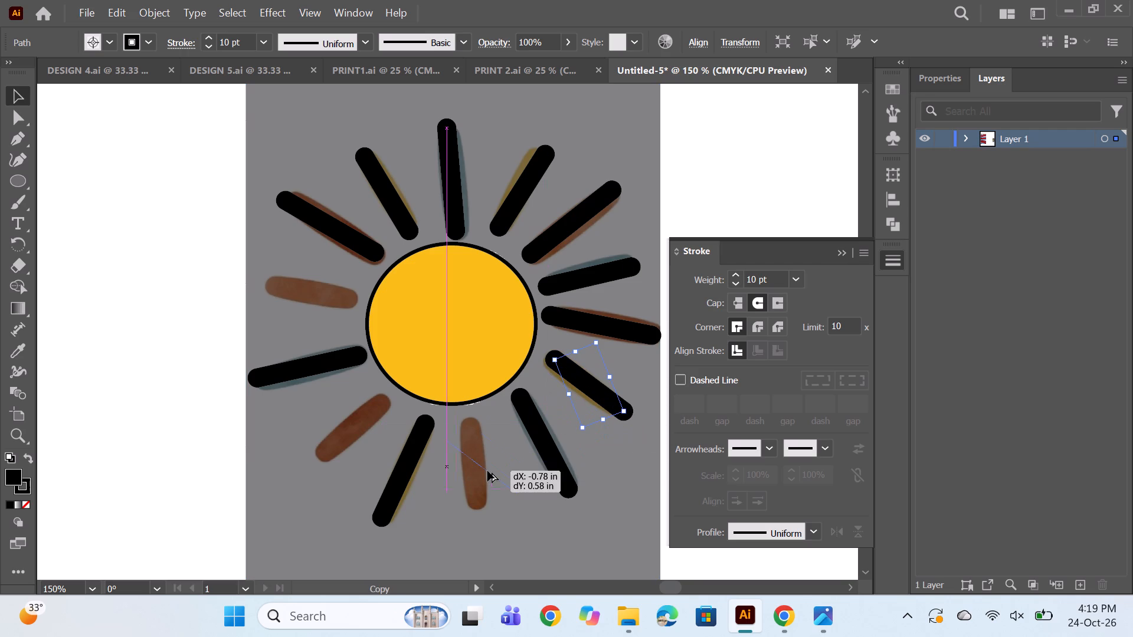
{"action": "left_click_drag", "start_coordinate": [487, 471], "coordinate": [487, 467], "text": "alt"}
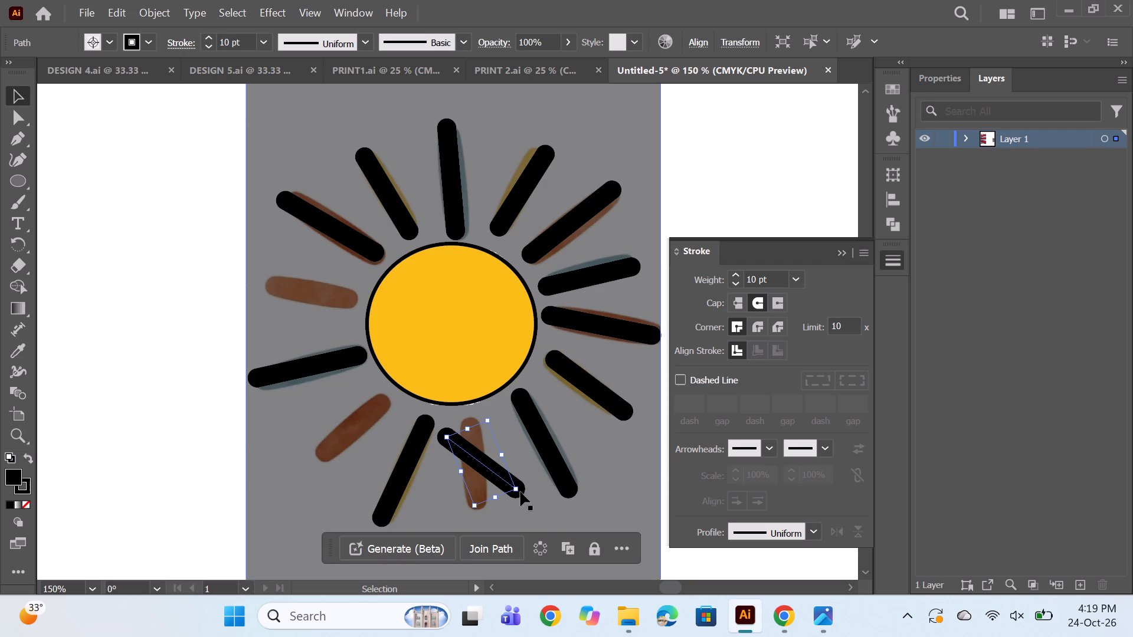
{"action": "left_click_drag", "start_coordinate": [522, 490], "coordinate": [495, 530]}
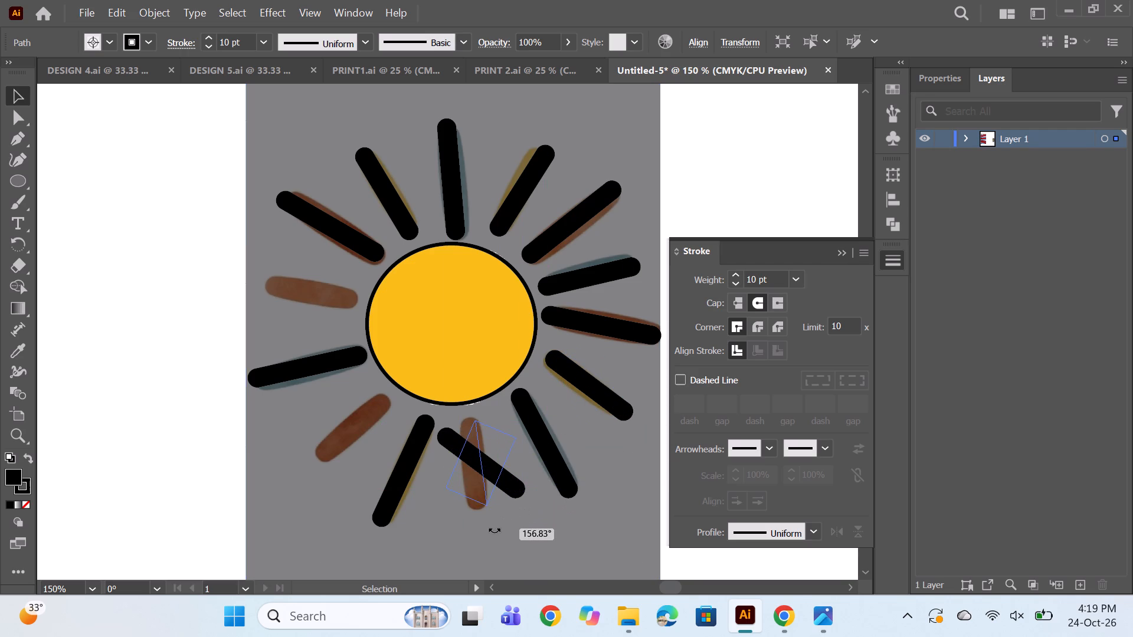
{"action": "left_click_drag", "start_coordinate": [495, 530], "coordinate": [493, 531]}
{"action": "key", "text": "Left"}
{"action": "key", "text": "Left"}
{"action": "key", "text": "Left"}
{"action": "key", "text": "Down"}
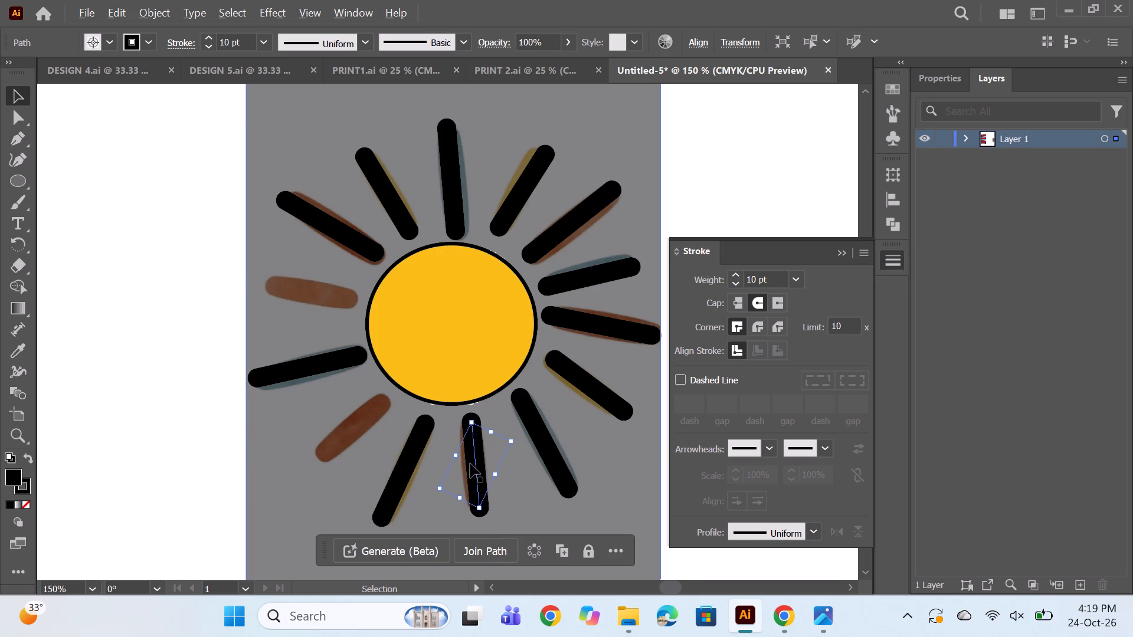
Move the short black ray from below the disc onto the orange ray at the disc's lower left, rotating and nudging it to match.
{"action": "left_click_drag", "start_coordinate": [474, 462], "coordinate": [359, 451], "text": "alt"}
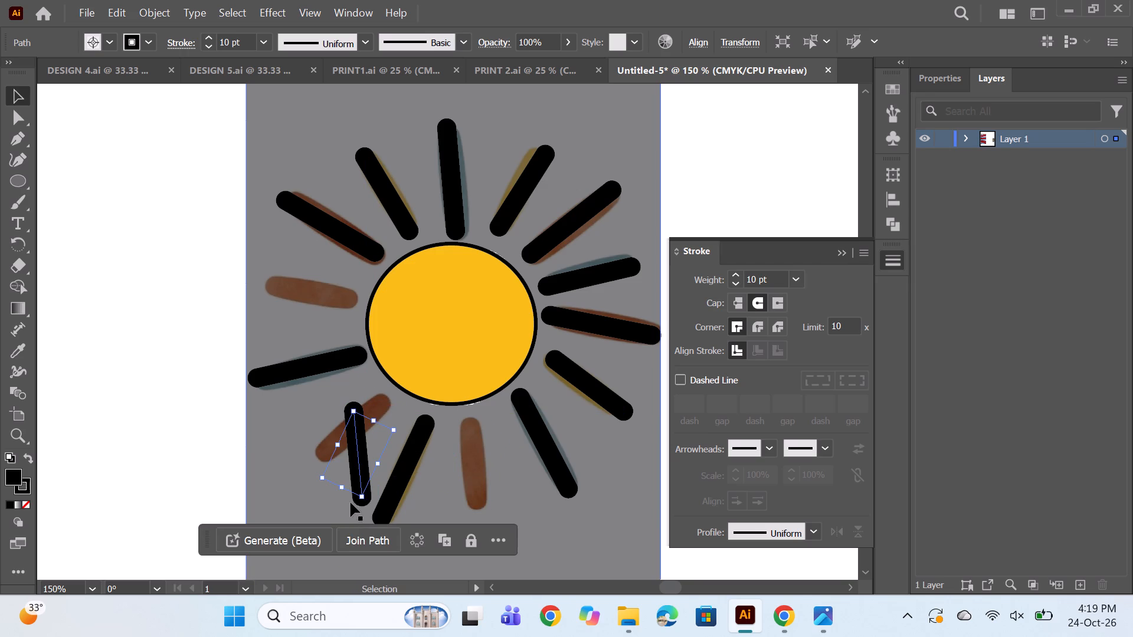
{"action": "left_click_drag", "start_coordinate": [360, 503], "coordinate": [320, 485]}
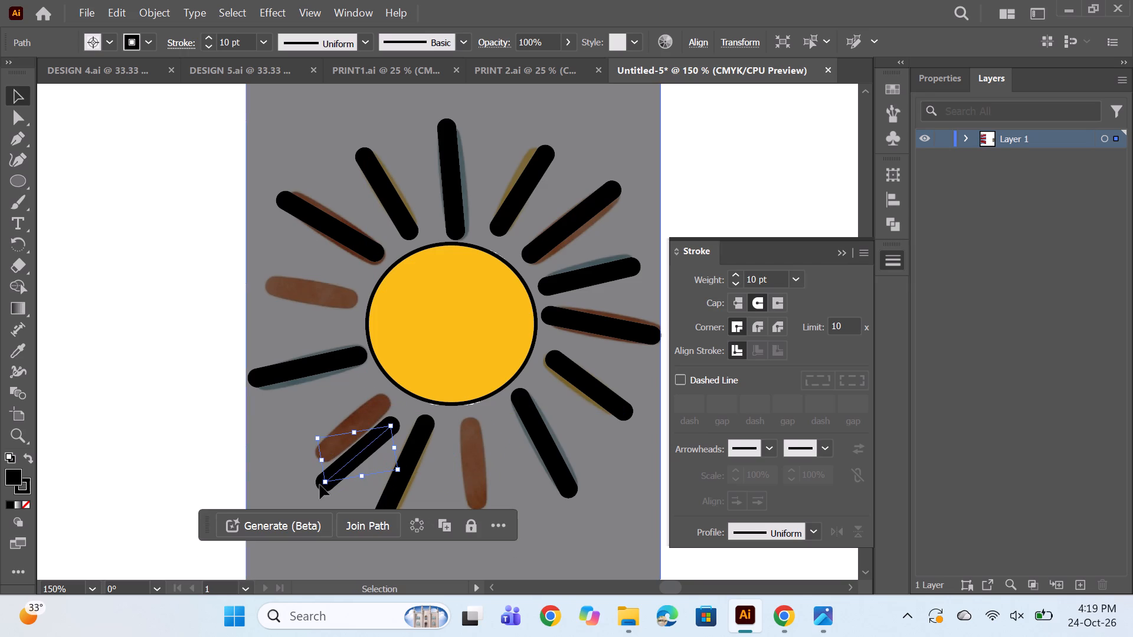
{"action": "key", "text": "Up"}
{"action": "key", "text": "Up"}
{"action": "key", "text": "Up"}
{"action": "key", "text": "Up"}
{"action": "key", "text": "Up"}
{"action": "key", "text": "Left"}
{"action": "key", "text": "Up"}
{"action": "key", "text": "Up"}
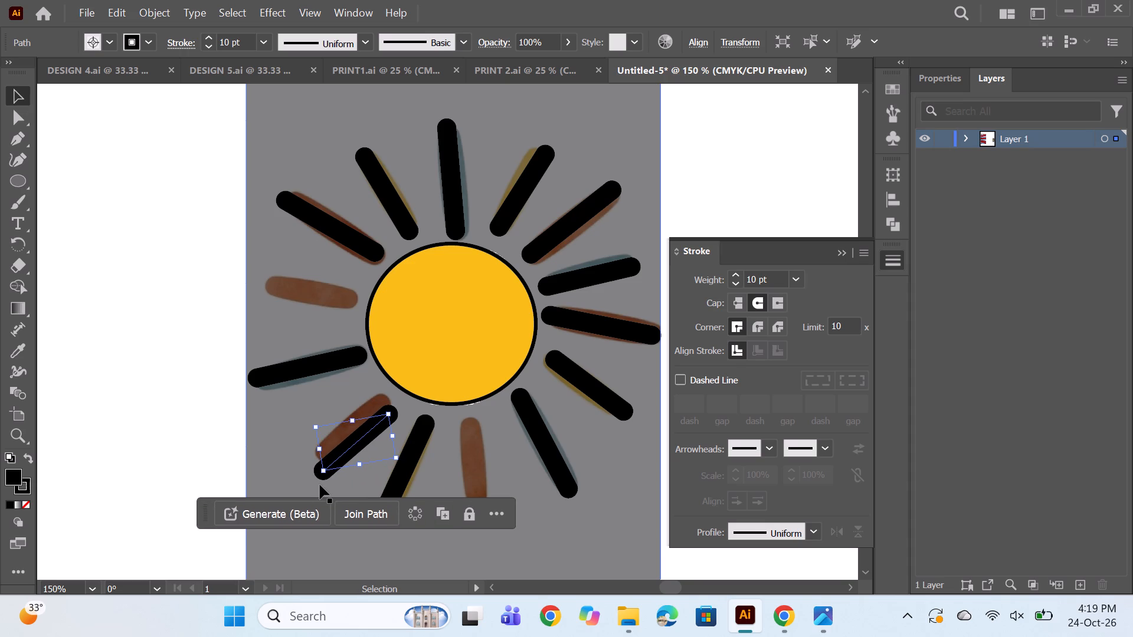
{"action": "key", "text": "Up"}
{"action": "key", "text": "Left"}
{"action": "key", "text": "Left"}
{"action": "key", "text": "Up"}
{"action": "key", "text": "Up"}
{"action": "key", "text": "Left"}
{"action": "key", "text": "Up"}
{"action": "key", "text": "Up"}
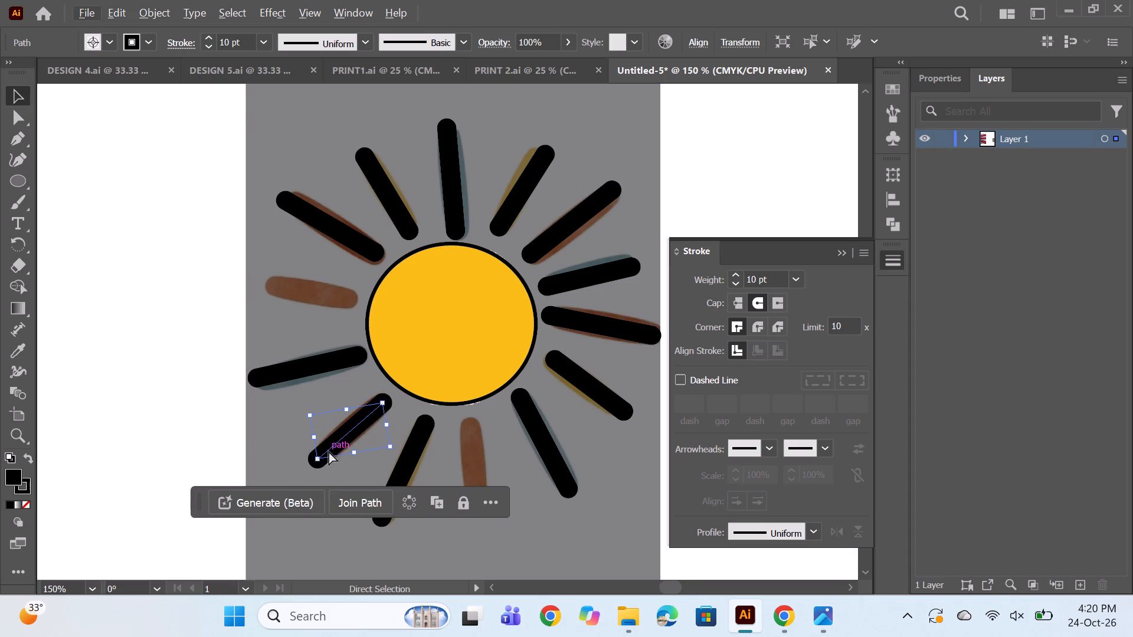
Duplicate the short lower-left black ray onto the short orange ray left of the disc, rotating and nudging the copy to match.
{"action": "left_click_drag", "start_coordinate": [329, 444], "coordinate": [314, 386], "text": "alt"}
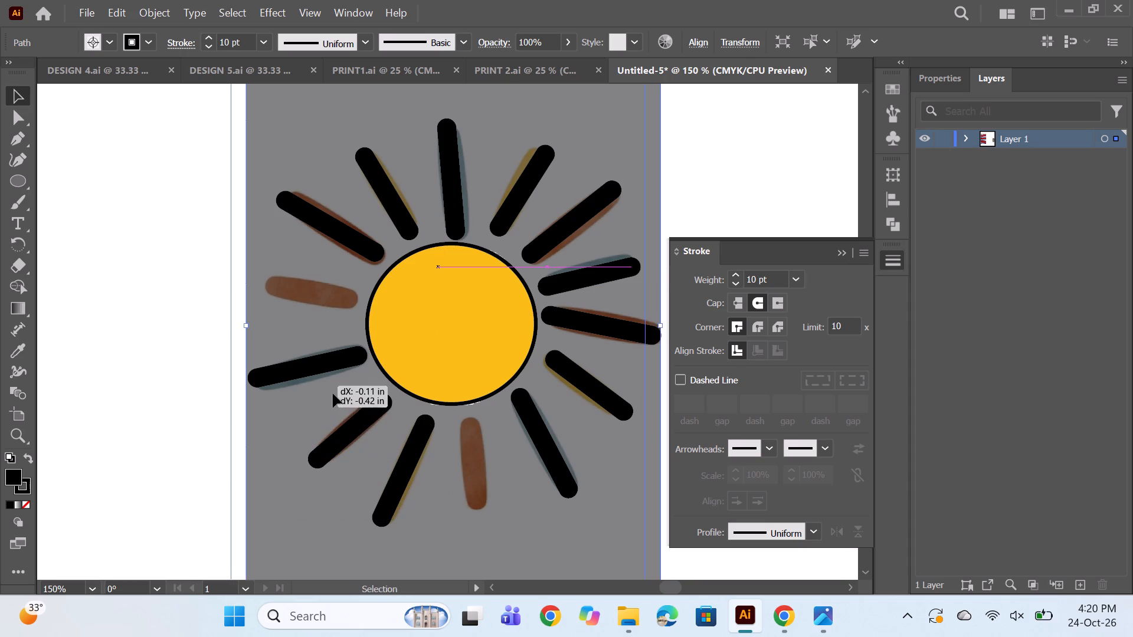
{"action": "key", "text": "ctrl+z"}
{"action": "left_click", "coordinate": [355, 425]}
{"action": "left_click_drag", "start_coordinate": [355, 425], "coordinate": [325, 293], "text": "alt"}
{"action": "left_click_drag", "start_coordinate": [279, 331], "coordinate": [266, 286]}
{"action": "key", "text": "Up"}
{"action": "key", "text": "Left"}
{"action": "key", "text": "Left"}
{"action": "key", "text": "Left"}
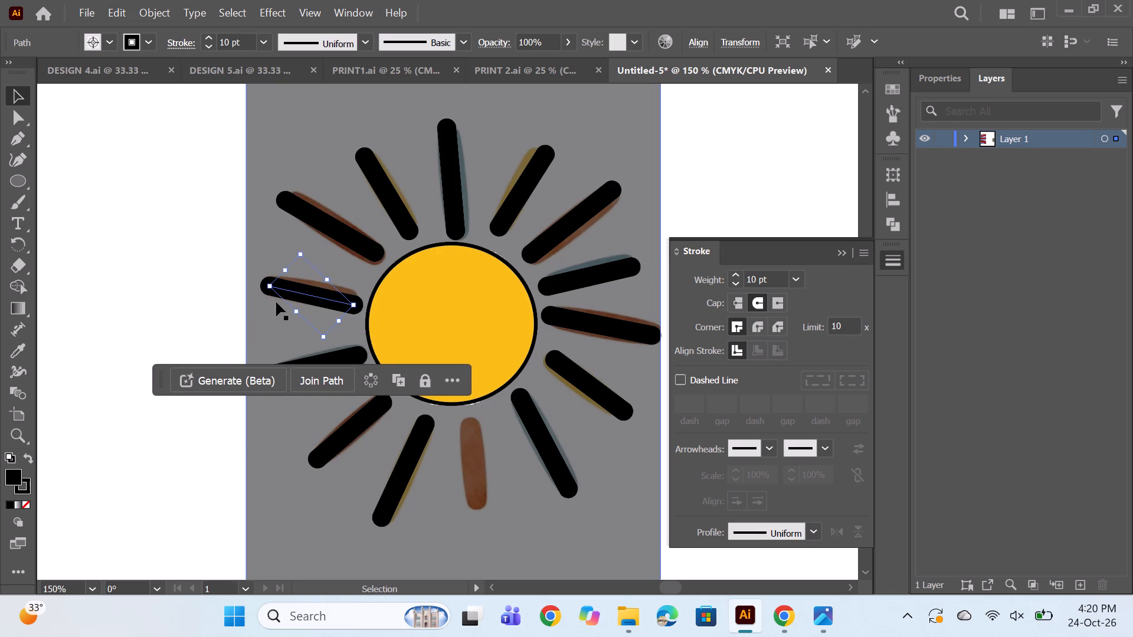
{"action": "key", "text": "Up"}
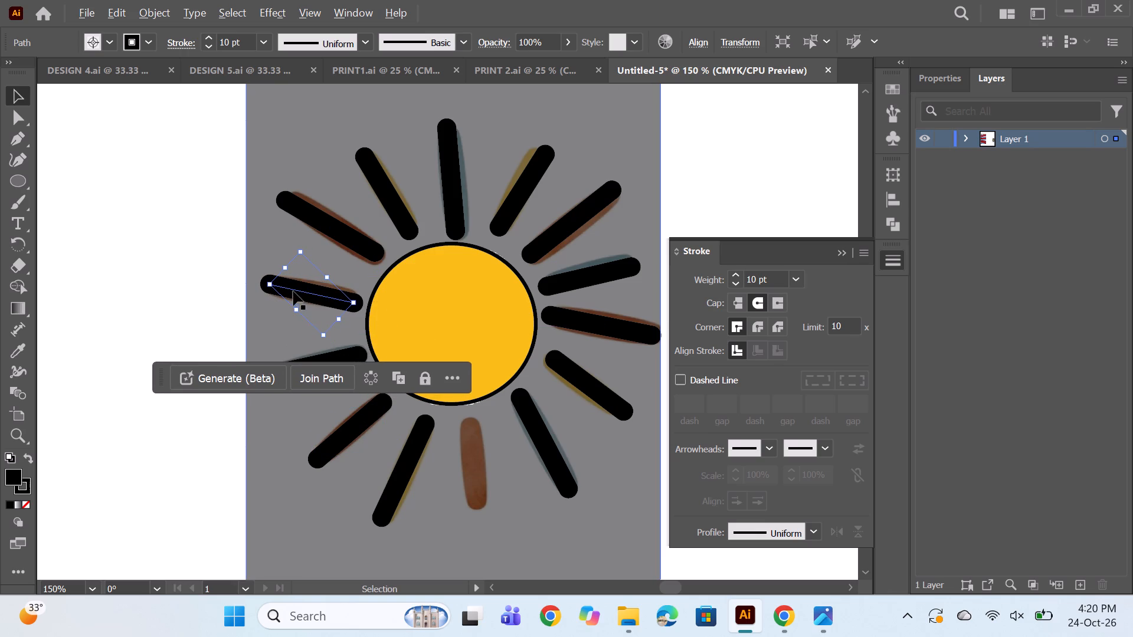
Duplicate the short black ray left of the disc onto the uncovered orange ray below the disc, rotating and nudging the copy, and deselect it.
{"action": "left_click_drag", "start_coordinate": [293, 291], "coordinate": [474, 463], "text": "alt"}
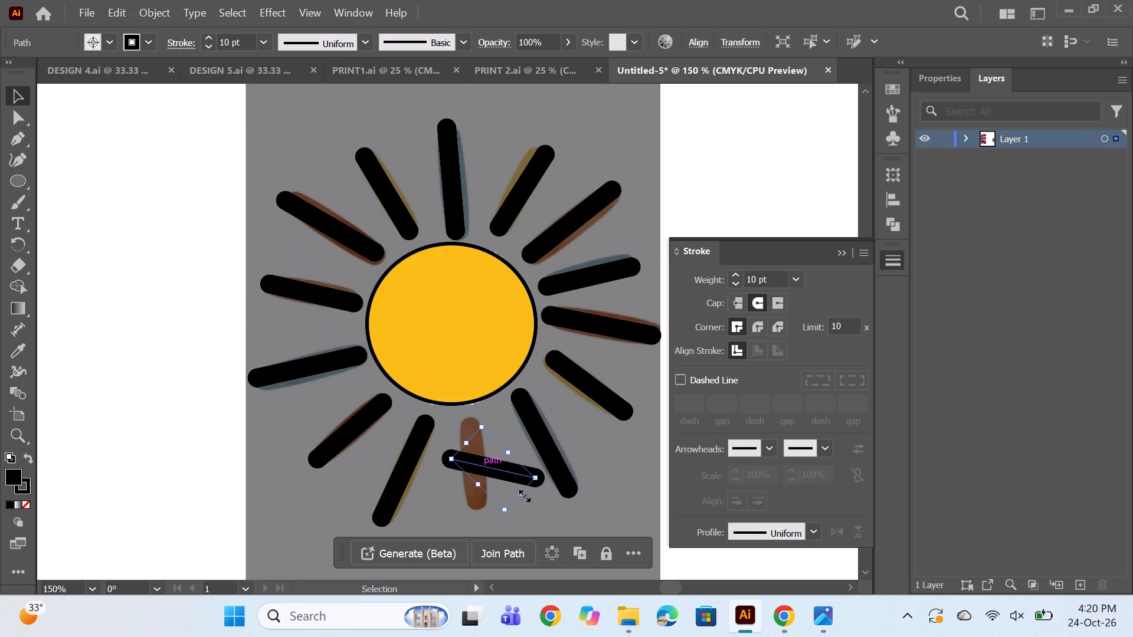
{"action": "left_click_drag", "start_coordinate": [542, 476], "coordinate": [507, 528]}
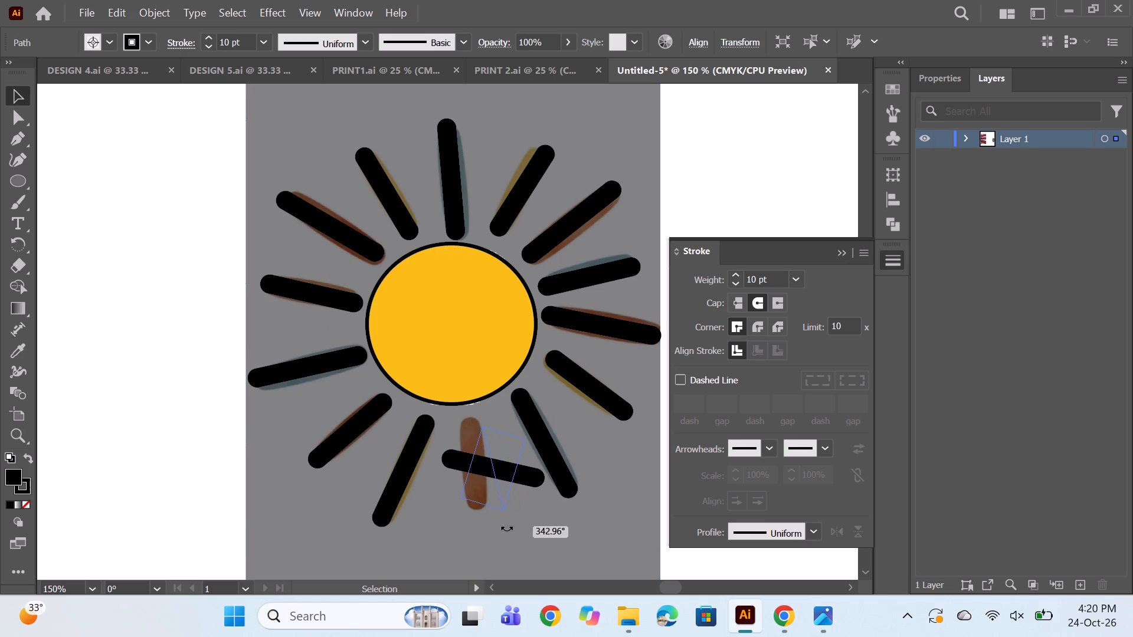
{"action": "left_click_drag", "start_coordinate": [507, 528], "coordinate": [499, 533]}
{"action": "key", "text": "Left"}
{"action": "key", "text": "Left"}
{"action": "key", "text": "Left"}
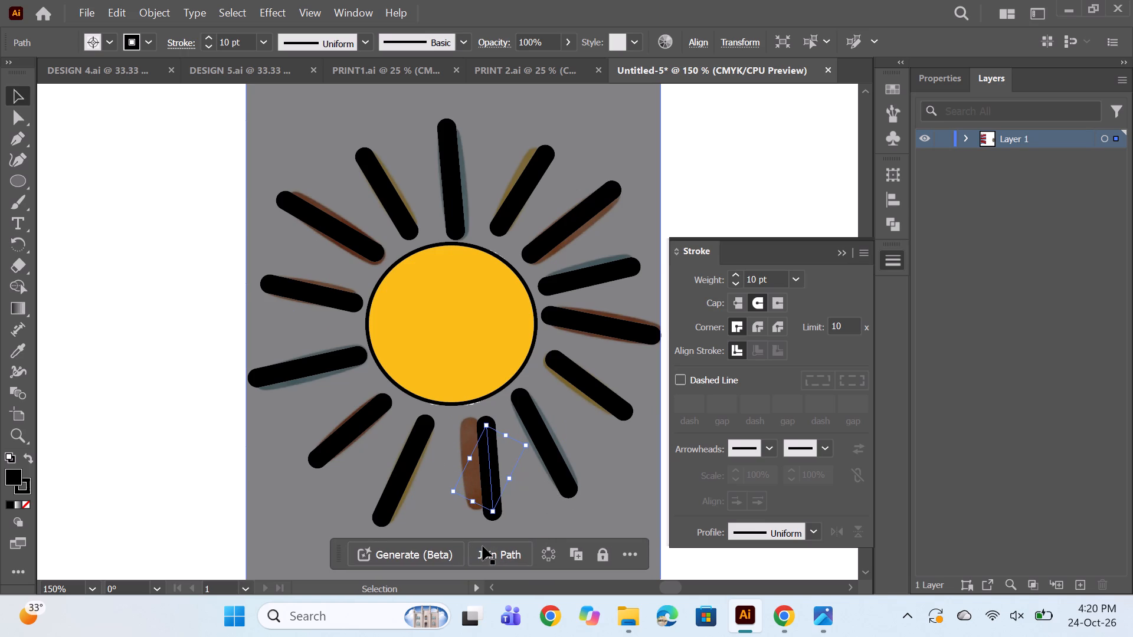
{"action": "key", "text": "Left"}
{"action": "key", "text": "Left"}
{"action": "key", "text": "Left"}
{"action": "key", "text": "Left"}
{"action": "key", "text": "Left"}
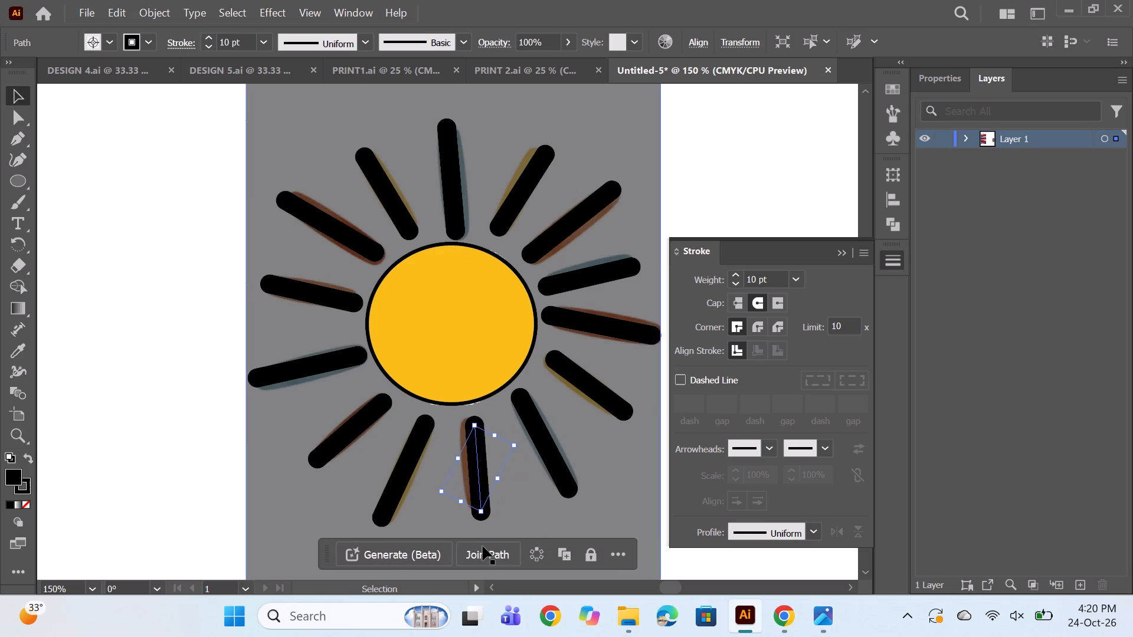
{"action": "key", "text": "Left"}
{"action": "key", "text": "Left"}
{"action": "left_click", "coordinate": [619, 179], "text": "alt"}
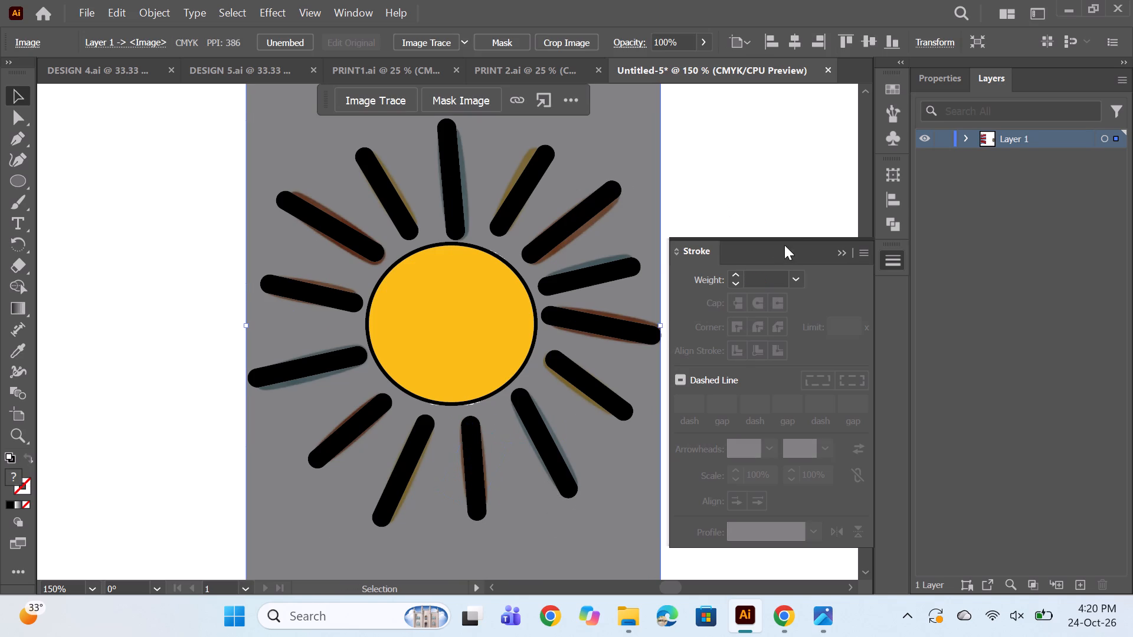
Expand Layer 1, select the path of the long ray above the disc and set its fill to none.
{"action": "left_click", "coordinate": [960, 136]}
{"action": "scroll", "coordinate": [1095, 461], "scroll_direction": "down", "scroll_amount": 5}
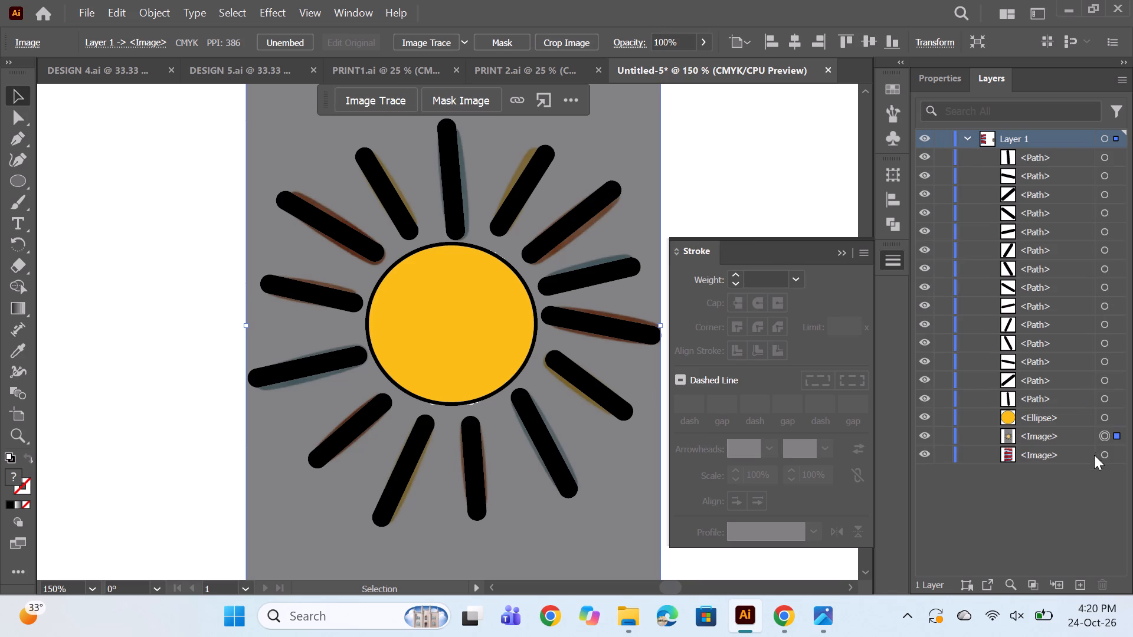
{"action": "left_click", "coordinate": [1105, 399]}
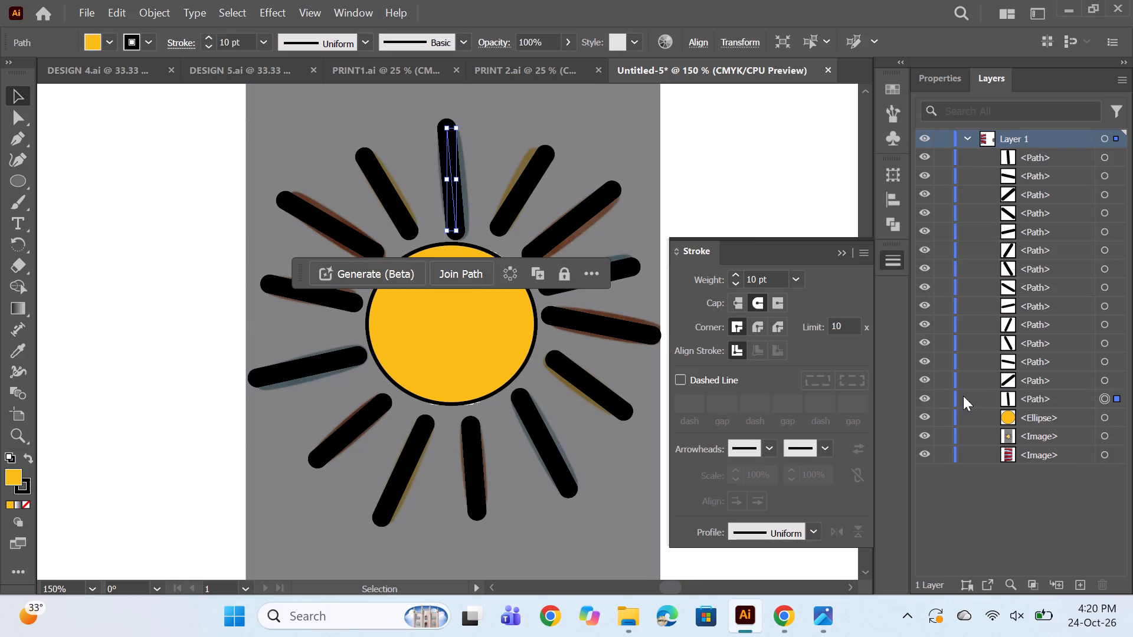
{"action": "left_click", "coordinate": [106, 37]}
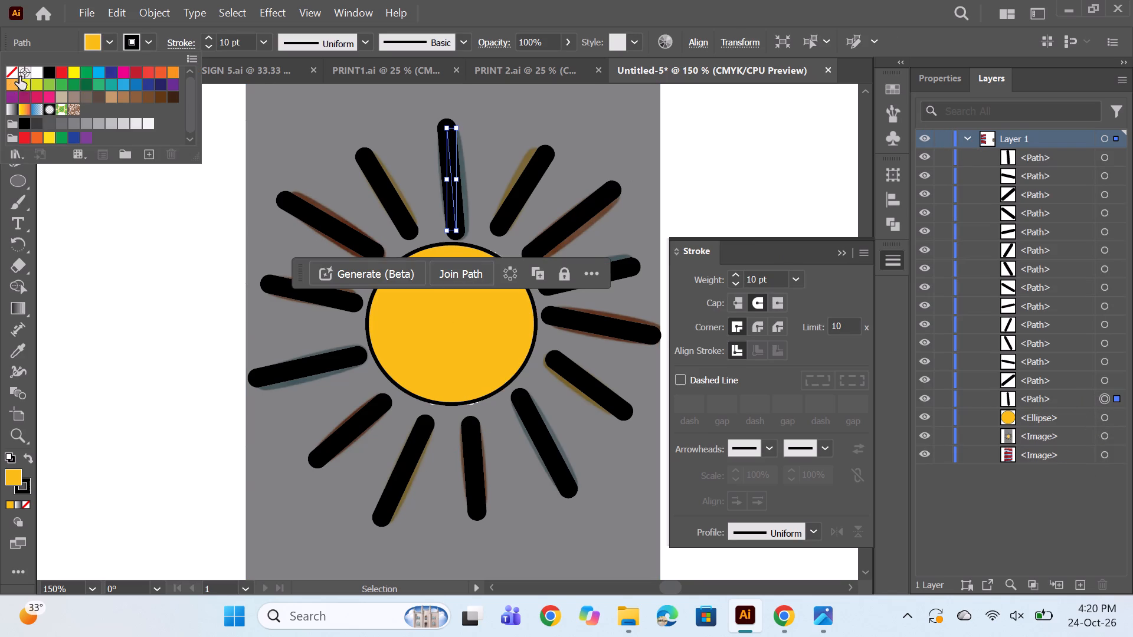
{"action": "left_click", "coordinate": [11, 78]}
{"action": "left_click", "coordinate": [13, 77]}
Change the stroke colour of the long ray above the disc to light blue, A0DADE.
{"action": "double_click", "coordinate": [143, 40]}
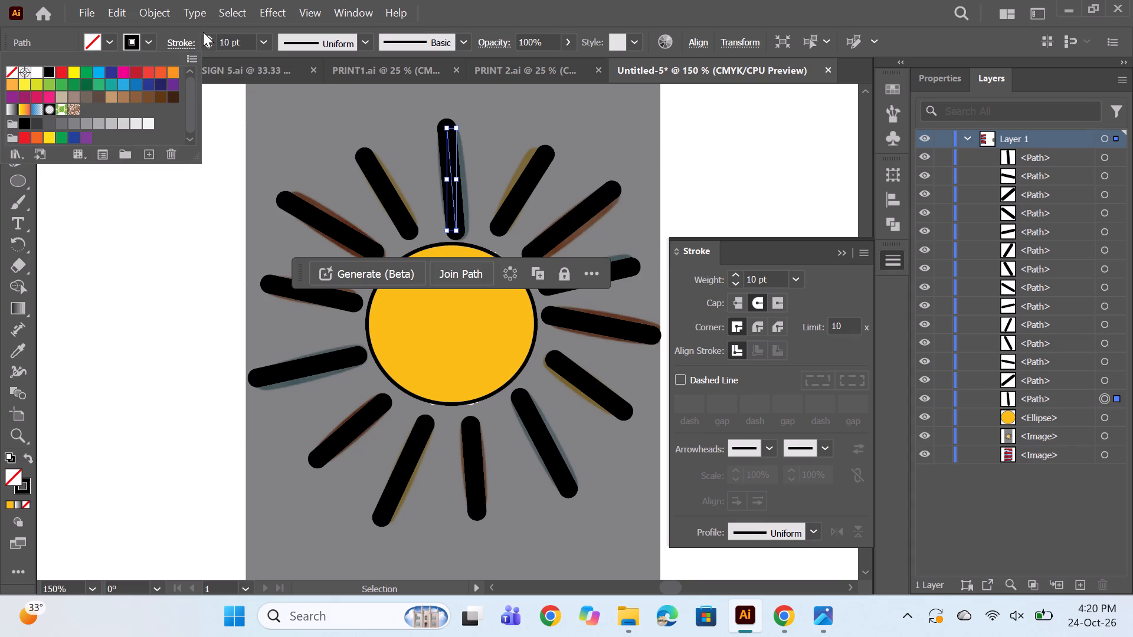
{"action": "double_click", "coordinate": [153, 47]}
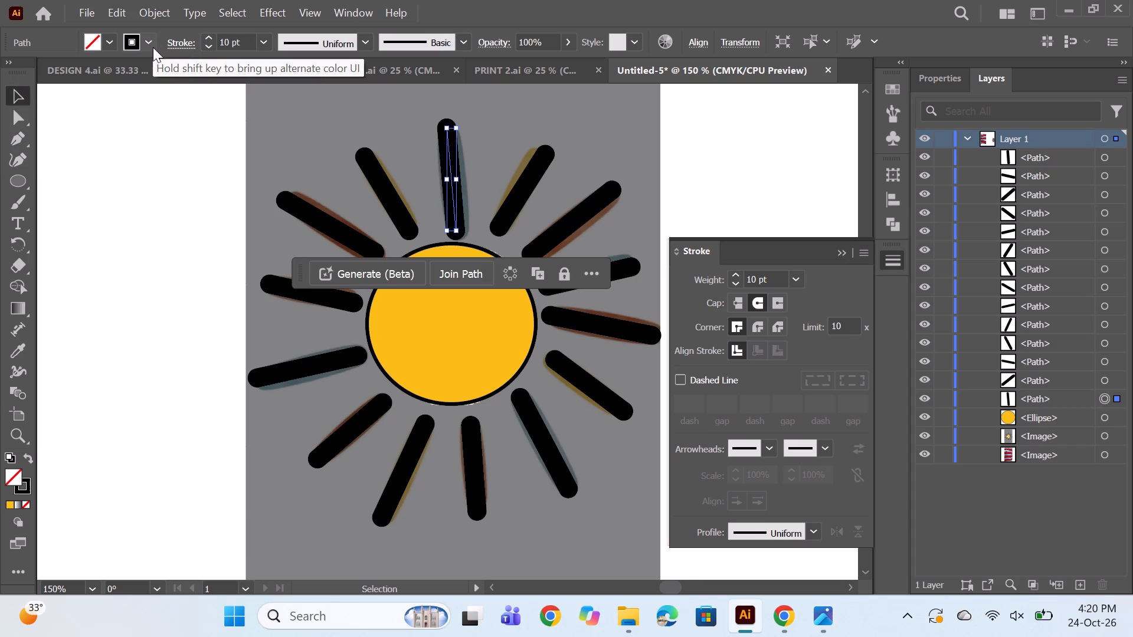
{"action": "double_click", "coordinate": [151, 47]}
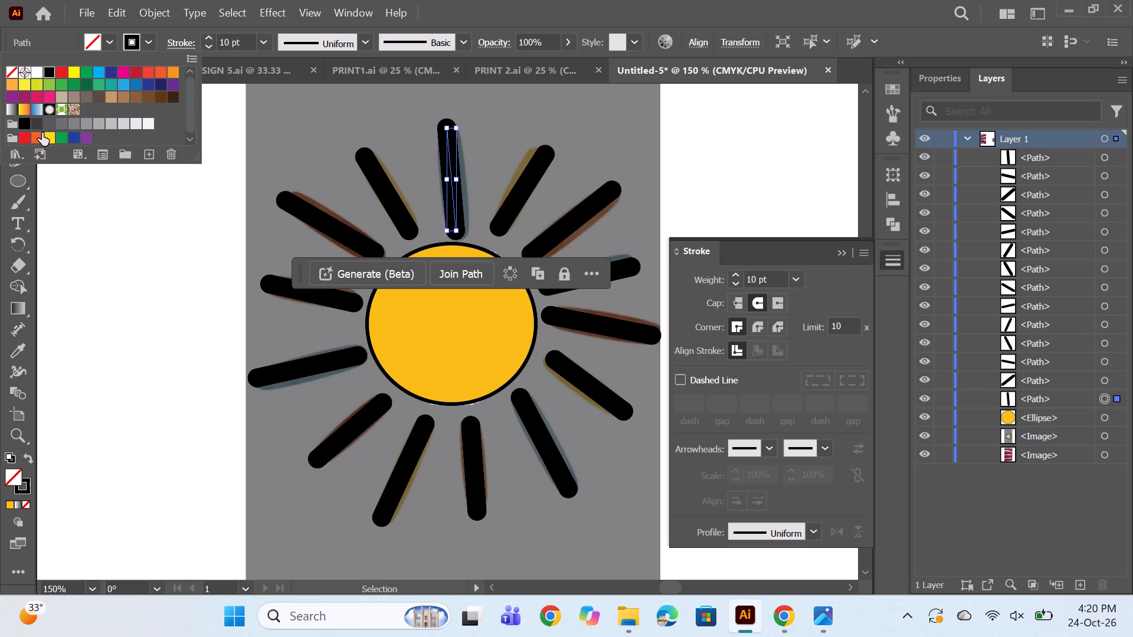
{"action": "scroll", "coordinate": [43, 116], "scroll_direction": "down", "scroll_amount": 2}
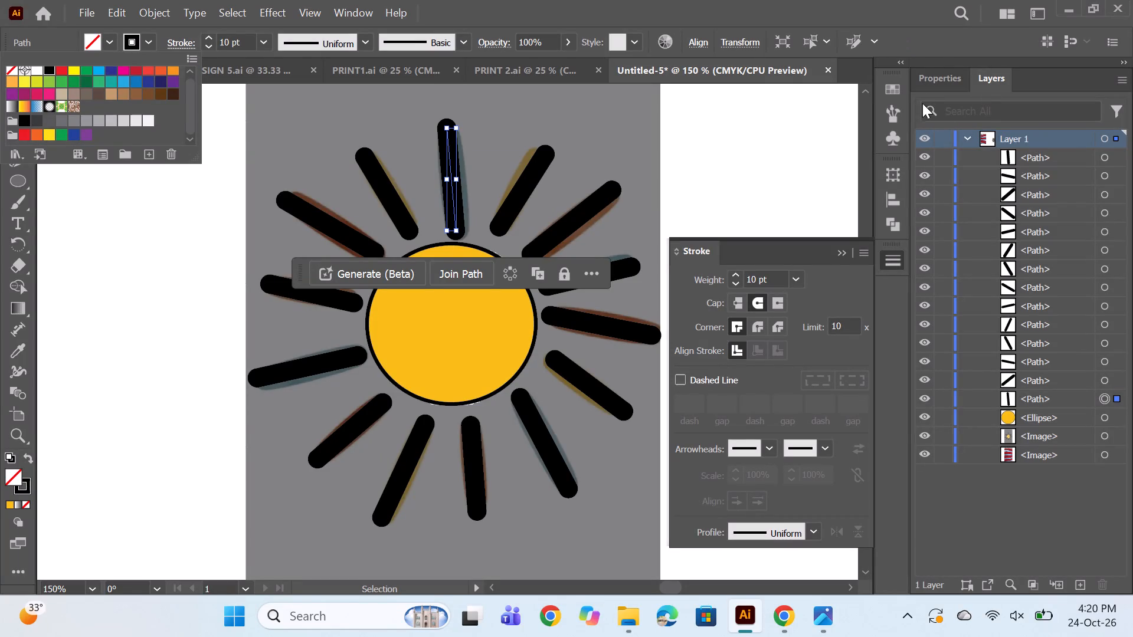
{"action": "left_click", "coordinate": [922, 67]}
{"action": "left_click", "coordinate": [925, 76]}
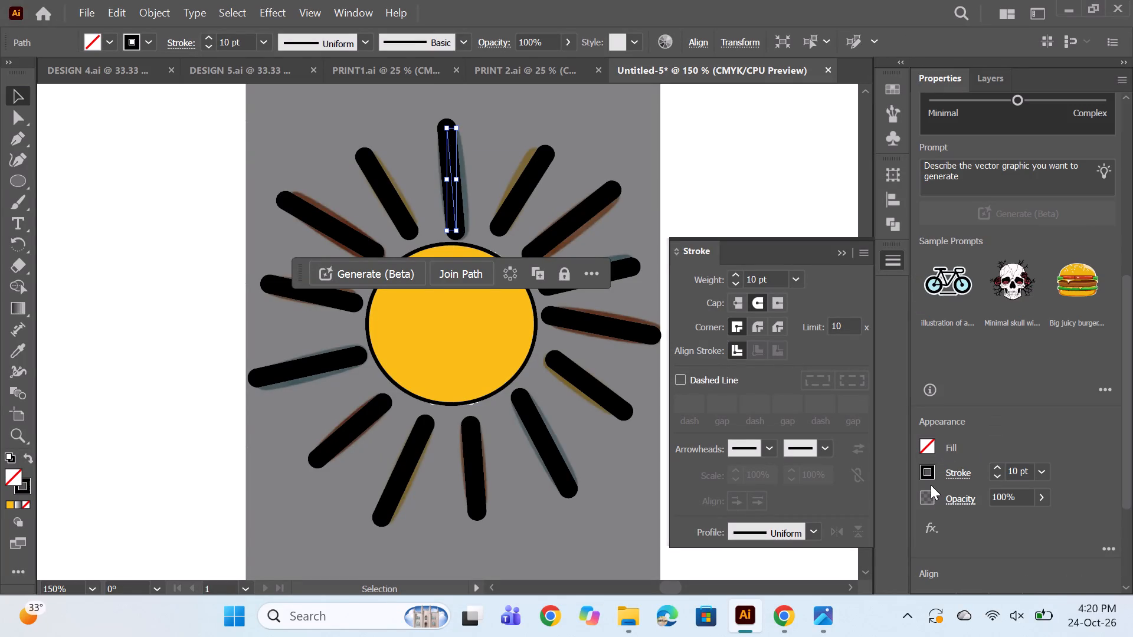
{"action": "double_click", "coordinate": [931, 477]}
{"action": "left_click", "coordinate": [929, 468]}
{"action": "left_click", "coordinate": [843, 277]}
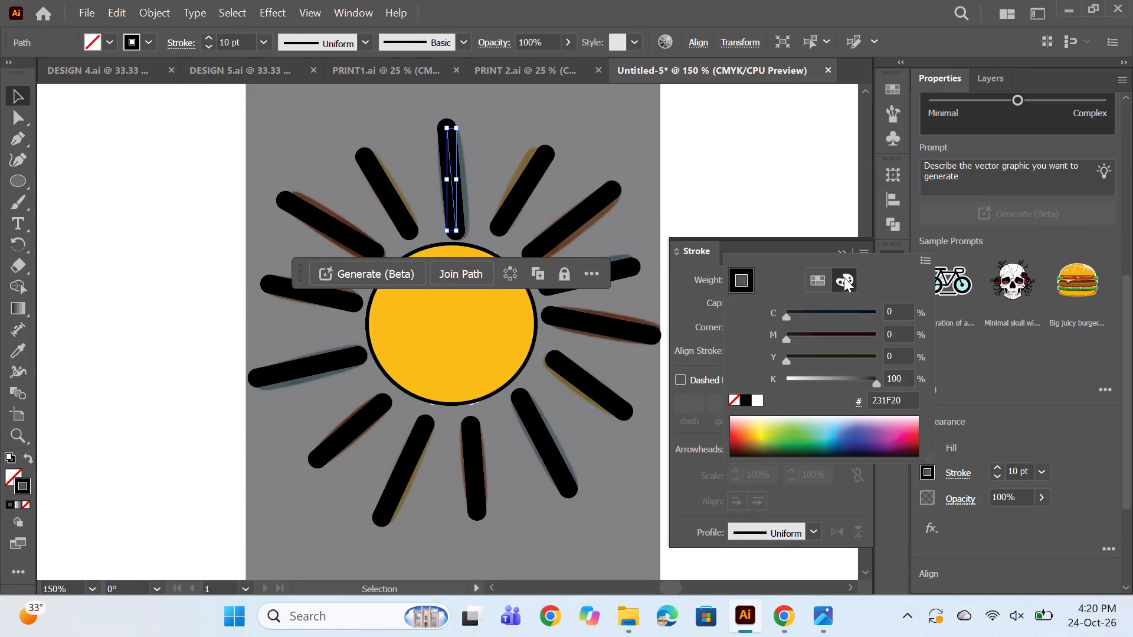
{"action": "left_click", "coordinate": [817, 429]}
{"action": "left_click", "coordinate": [818, 425]}
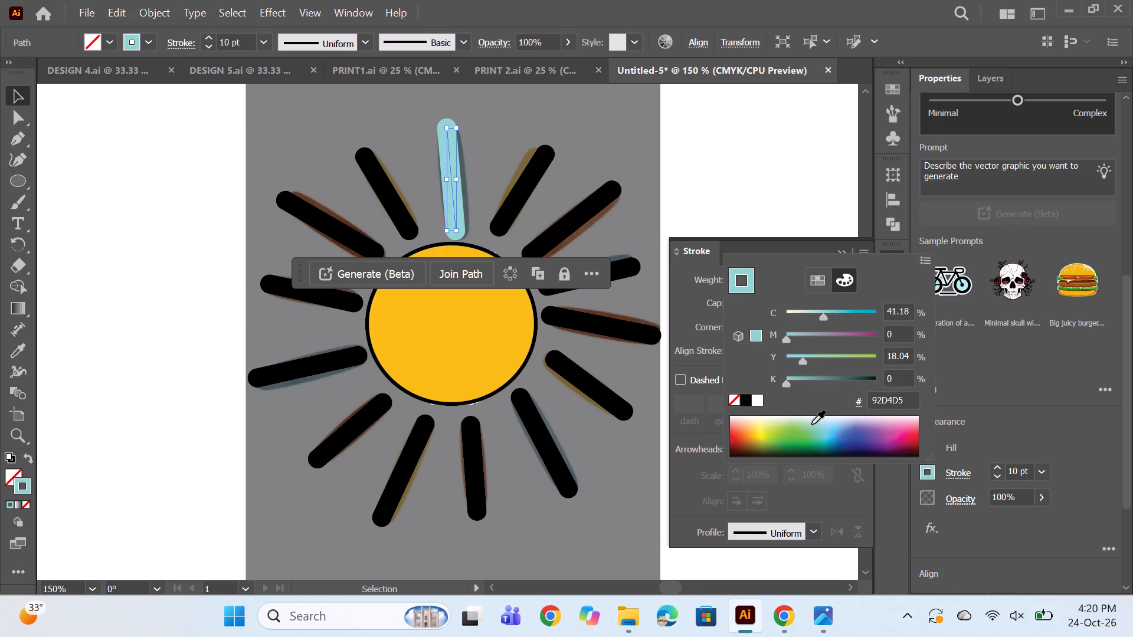
{"action": "left_click", "coordinate": [810, 424]}
{"action": "left_click", "coordinate": [814, 420]}
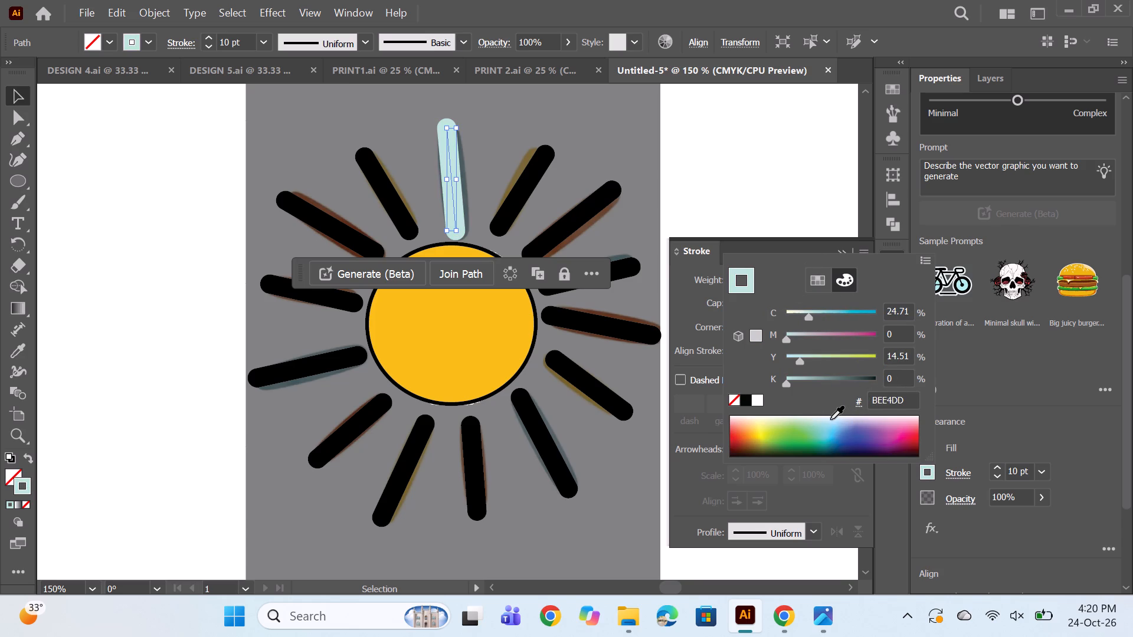
{"action": "left_click", "coordinate": [826, 421]}
{"action": "left_click", "coordinate": [821, 423]}
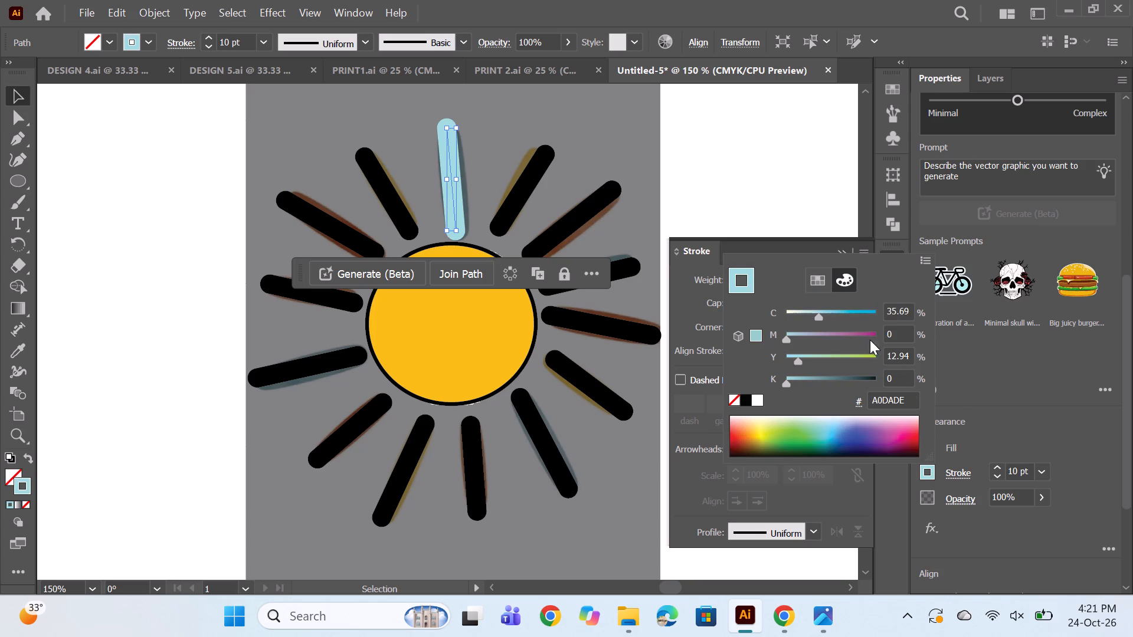
{"action": "key", "text": "Return"}
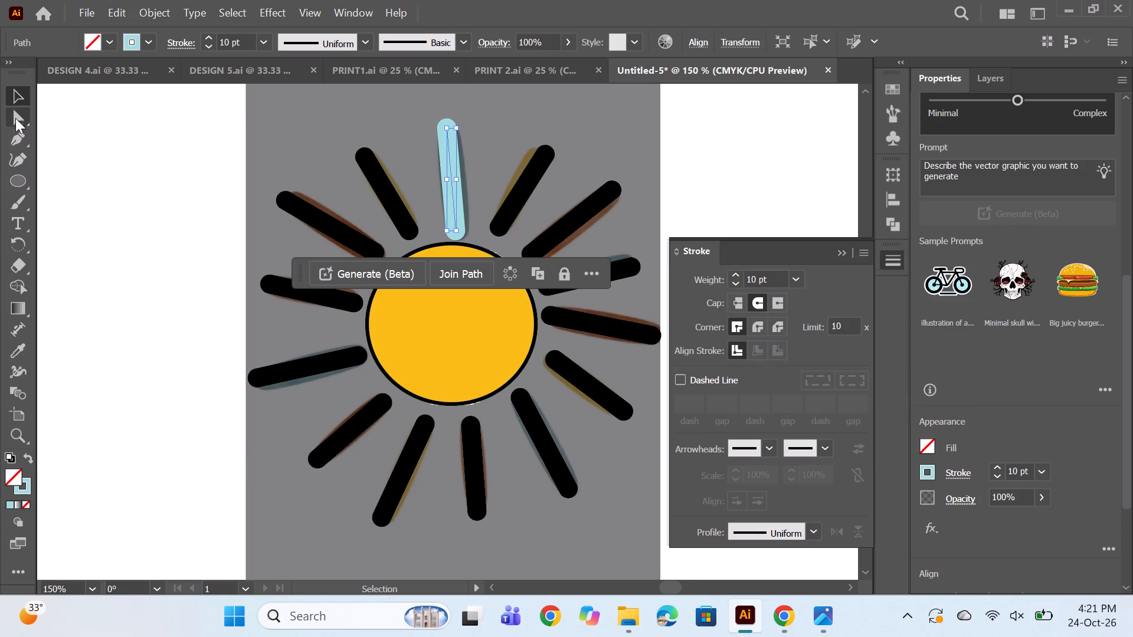
Select the six other long black rays around the disc and give them the light-blue ray's stroke and empty fill with the Eyedropper.
{"action": "left_click", "coordinate": [13, 91]}
{"action": "left_click", "coordinate": [964, 74]}
{"action": "left_click", "coordinate": [985, 74]}
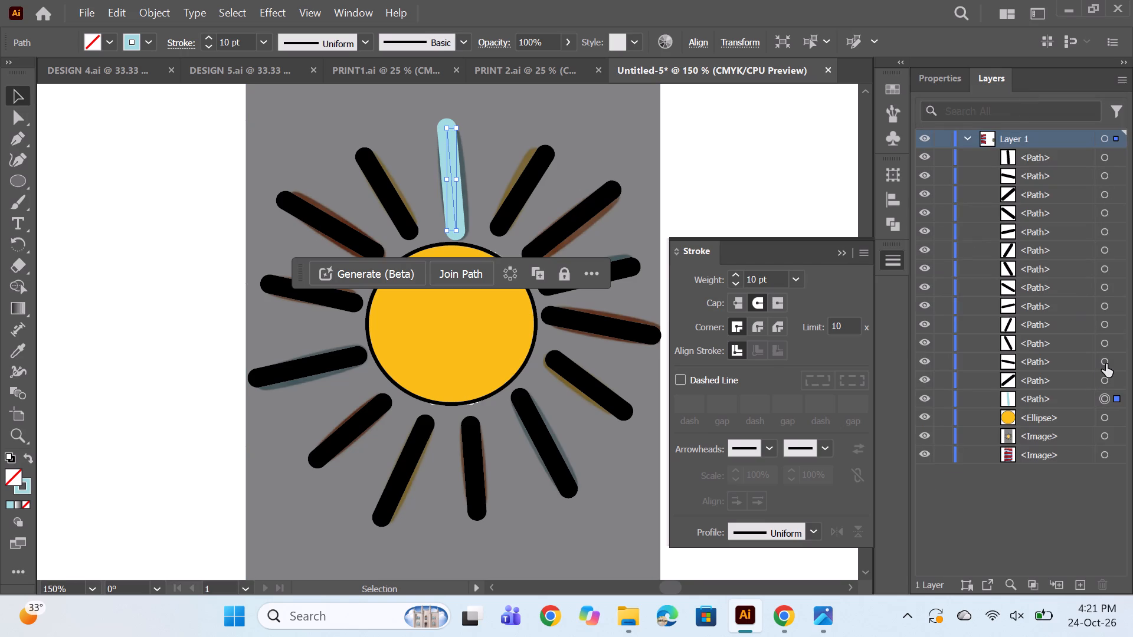
{"action": "left_click", "coordinate": [1105, 361]}
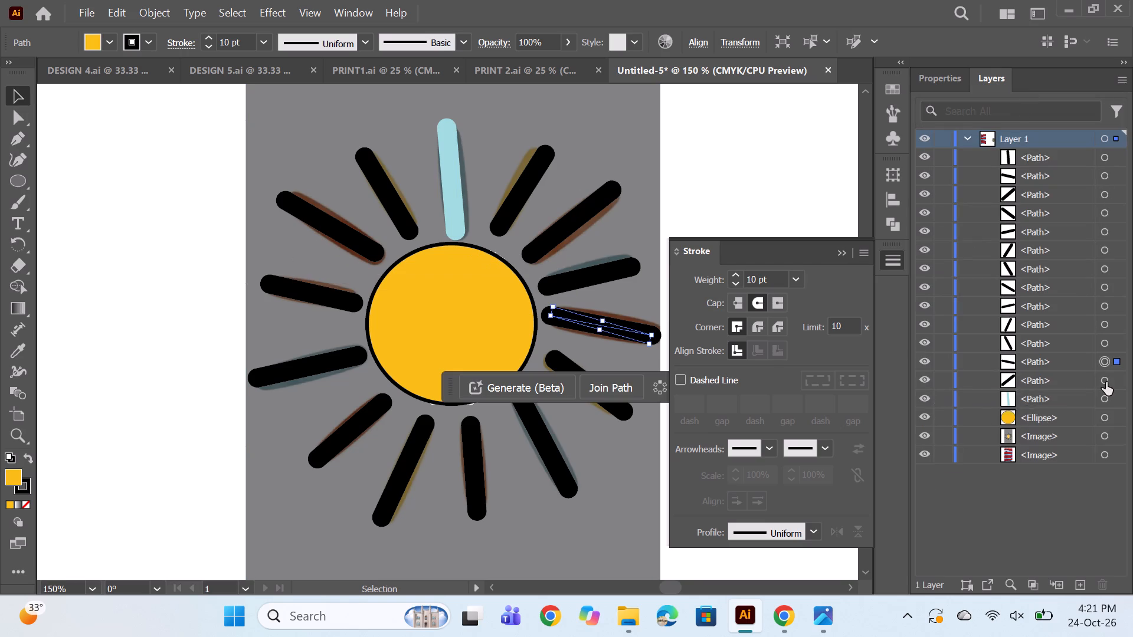
{"action": "left_click", "coordinate": [1106, 382], "text": "ctrl"}
{"action": "left_click", "coordinate": [1102, 342], "text": "ctrl"}
{"action": "left_click", "coordinate": [1102, 325], "text": "ctrl"}
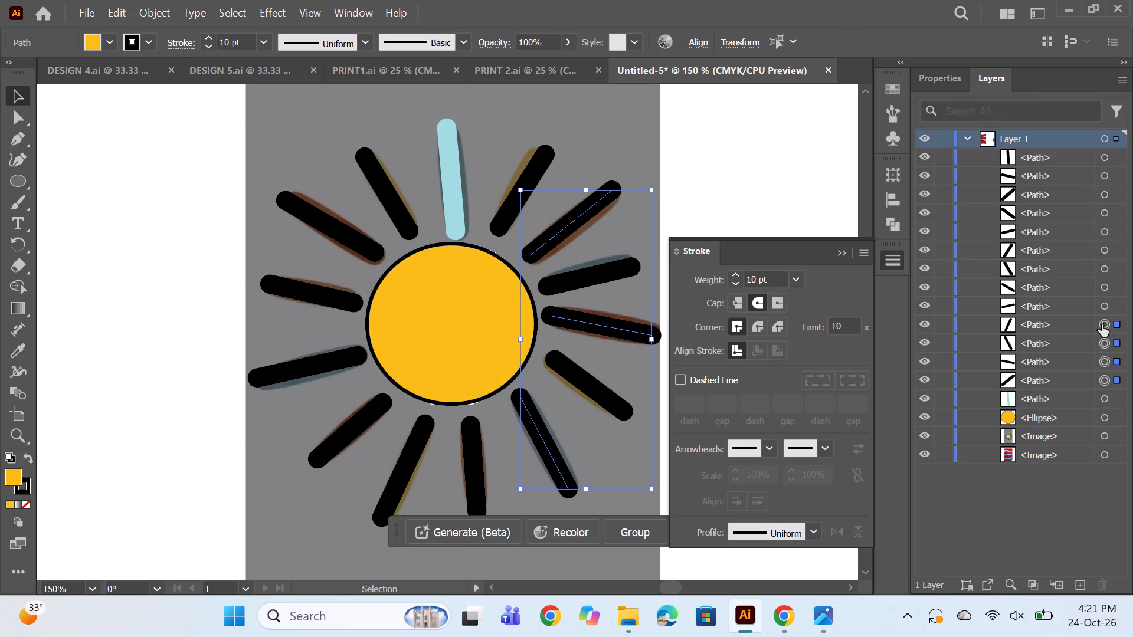
{"action": "left_click", "coordinate": [1103, 308], "text": "ctrl"}
{"action": "left_click", "coordinate": [1101, 286], "text": "ctrl"}
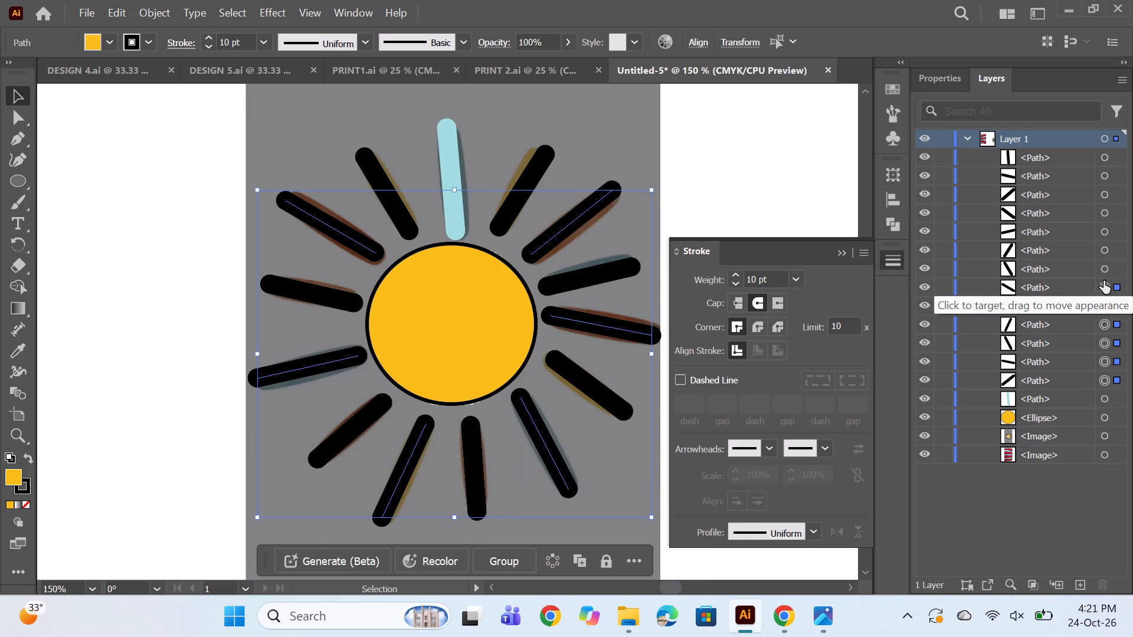
{"action": "left_click", "coordinate": [12, 345]}
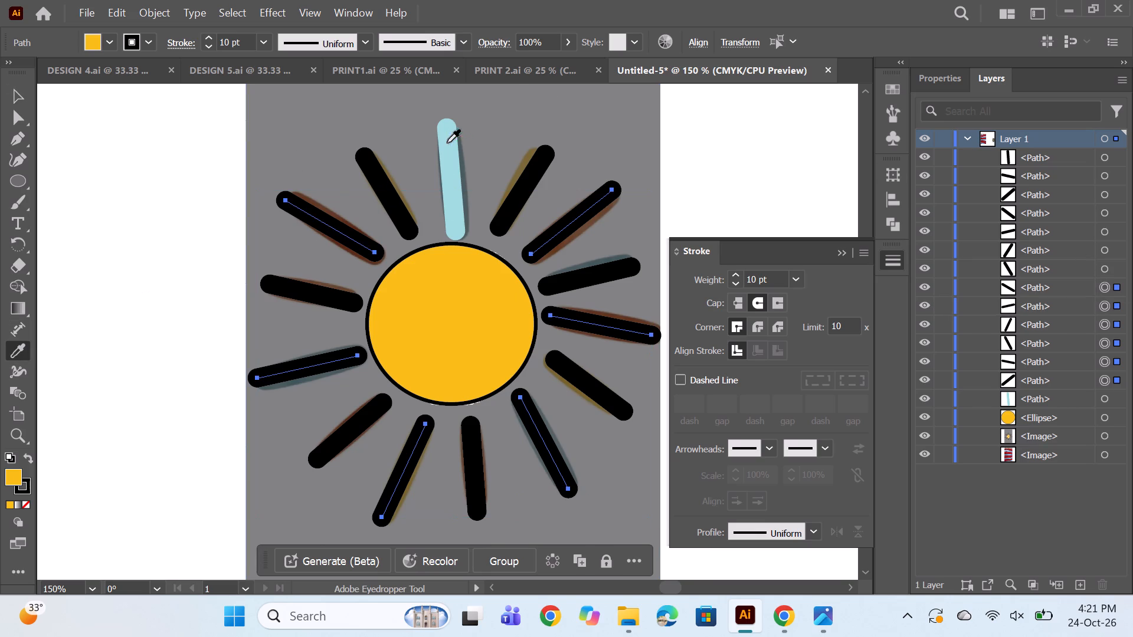
{"action": "left_click", "coordinate": [441, 153]}
{"action": "left_click", "coordinate": [454, 158]}
{"action": "left_click", "coordinate": [453, 162]}
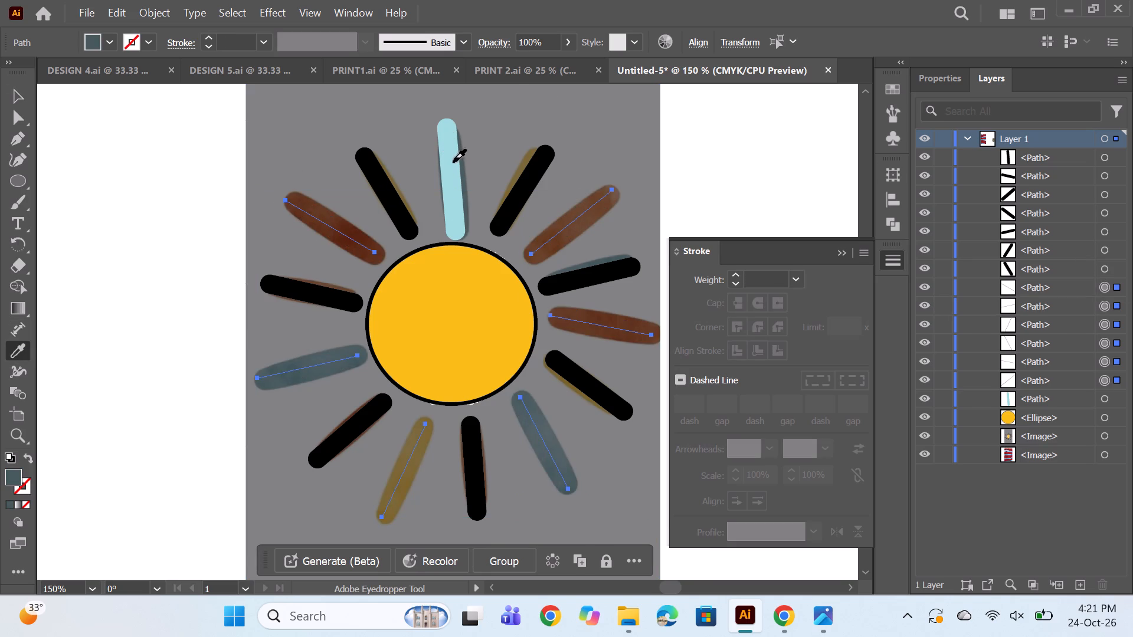
{"action": "left_click", "coordinate": [448, 164]}
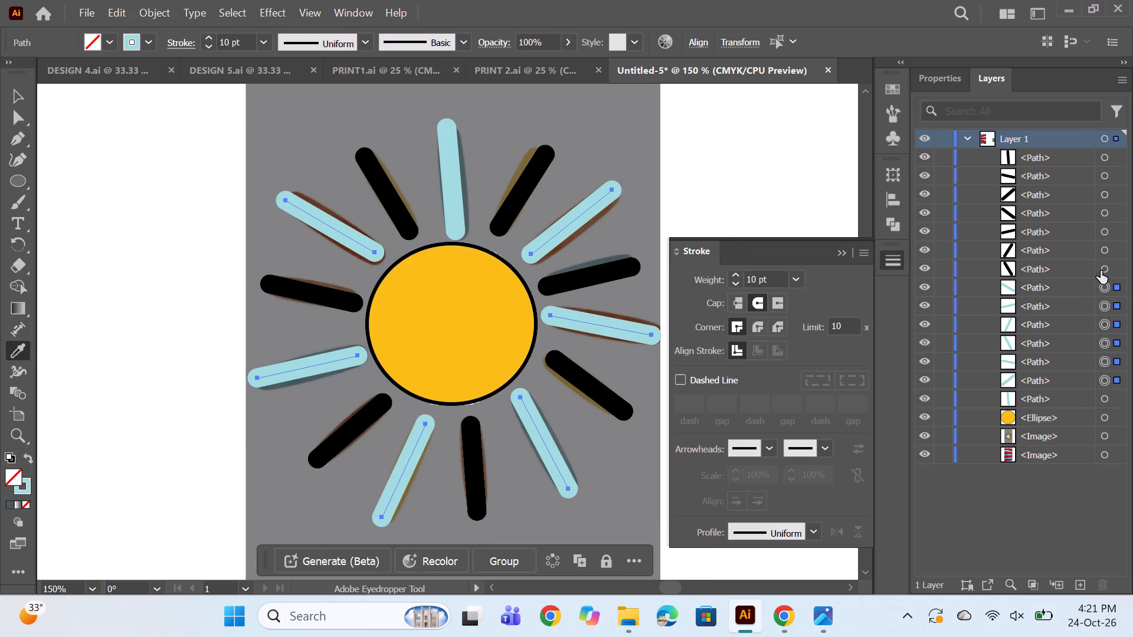
Change the stroke colour of the short black ray above and left of the disc to orange, F3B21C.
{"action": "left_click", "coordinate": [1101, 271]}
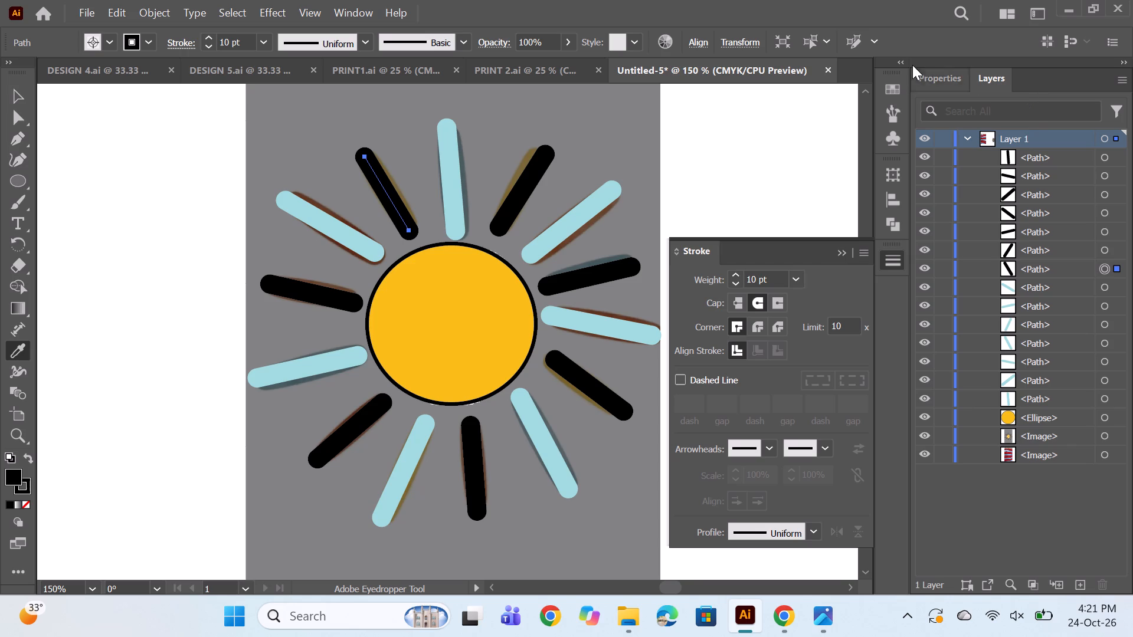
{"action": "left_click", "coordinate": [912, 65]}
{"action": "left_click", "coordinate": [934, 78]}
{"action": "left_click", "coordinate": [929, 466]}
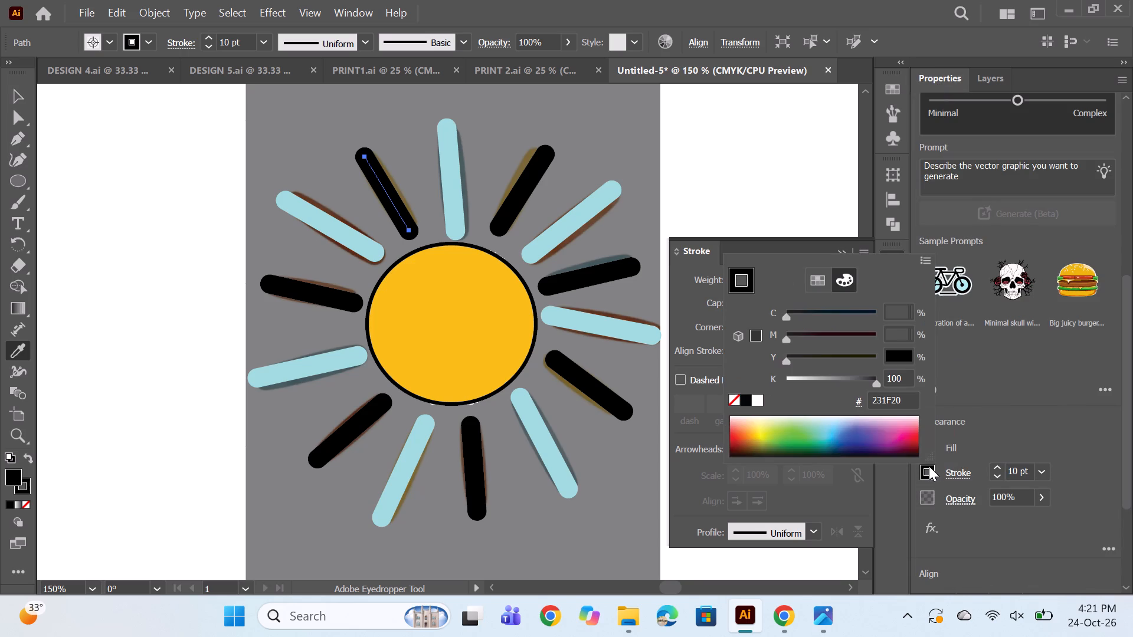
{"action": "left_click", "coordinate": [760, 425]}
{"action": "left_click", "coordinate": [760, 427]}
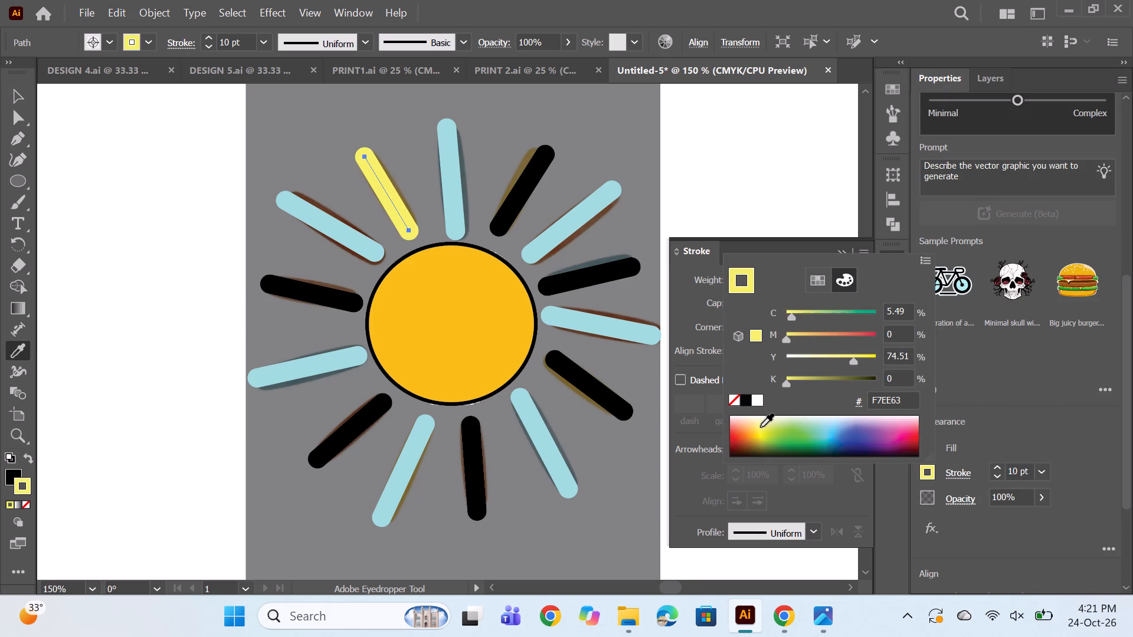
{"action": "left_click", "coordinate": [755, 433]}
{"action": "left_click", "coordinate": [754, 435]}
{"action": "left_click", "coordinate": [755, 436]}
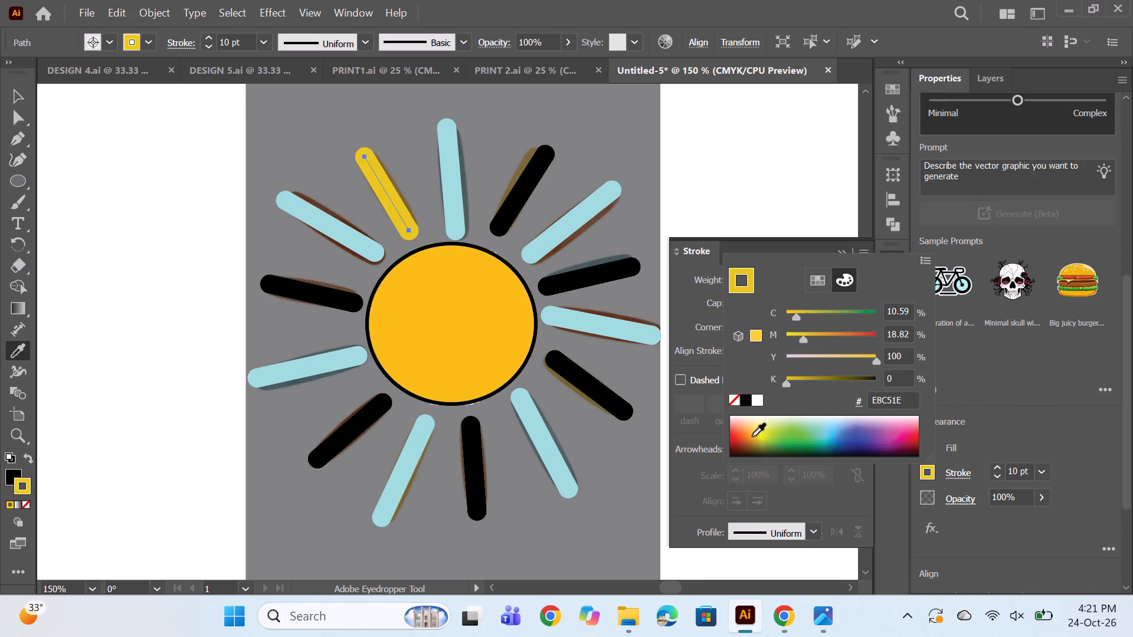
{"action": "left_click", "coordinate": [751, 441]}
{"action": "left_click", "coordinate": [752, 435]}
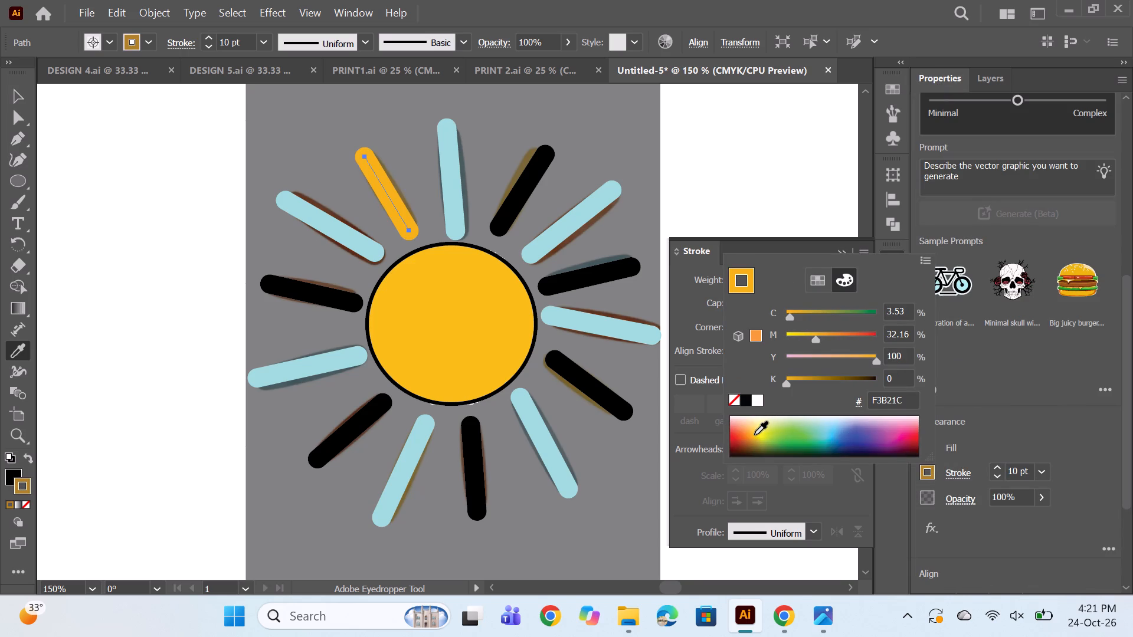
Add the six remaining short black rays to the selection and copy the orange ray's appearance to them with the Eyedropper.
{"action": "left_click", "coordinate": [991, 72]}
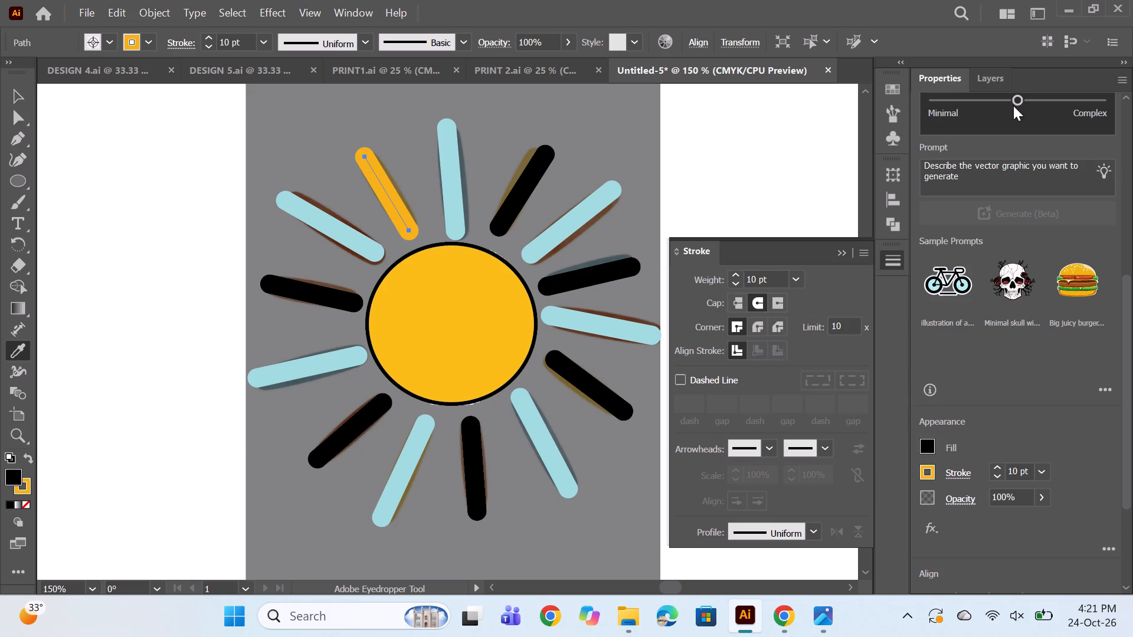
{"action": "left_click", "coordinate": [993, 88]}
{"action": "left_click", "coordinate": [1105, 247], "text": "ctrl"}
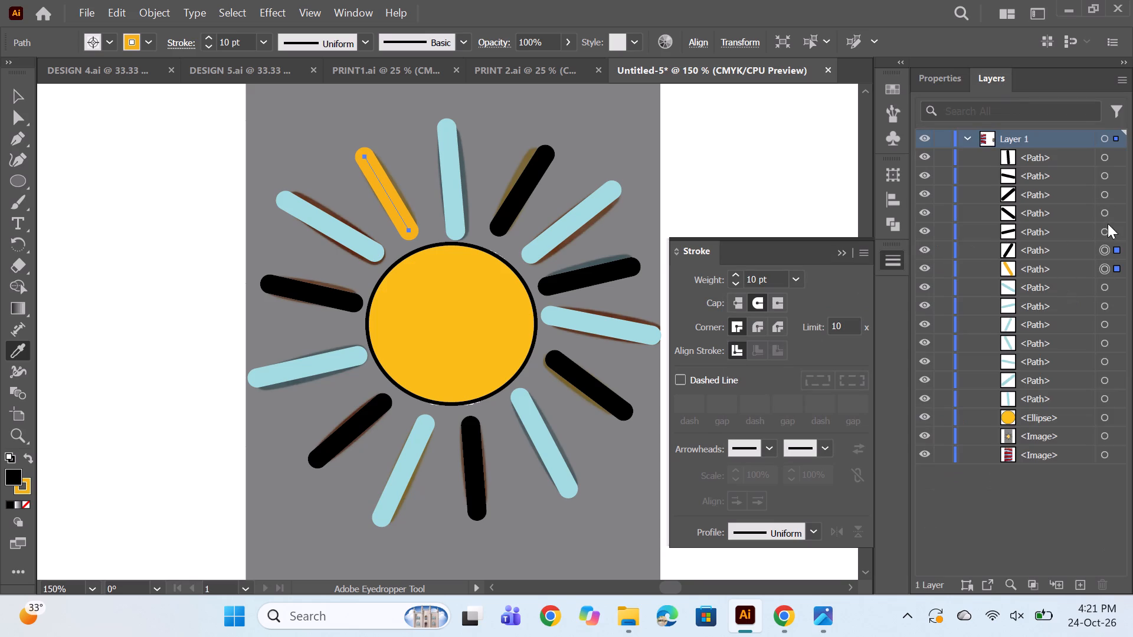
{"action": "left_click", "coordinate": [1108, 224], "text": "ctrl"}
{"action": "left_click", "coordinate": [1098, 232], "text": "ctrl"}
{"action": "left_click", "coordinate": [1105, 214], "text": "ctrl"}
{"action": "left_click", "coordinate": [1106, 193], "text": "ctrl"}
{"action": "left_click", "coordinate": [1104, 169], "text": "ctrl"}
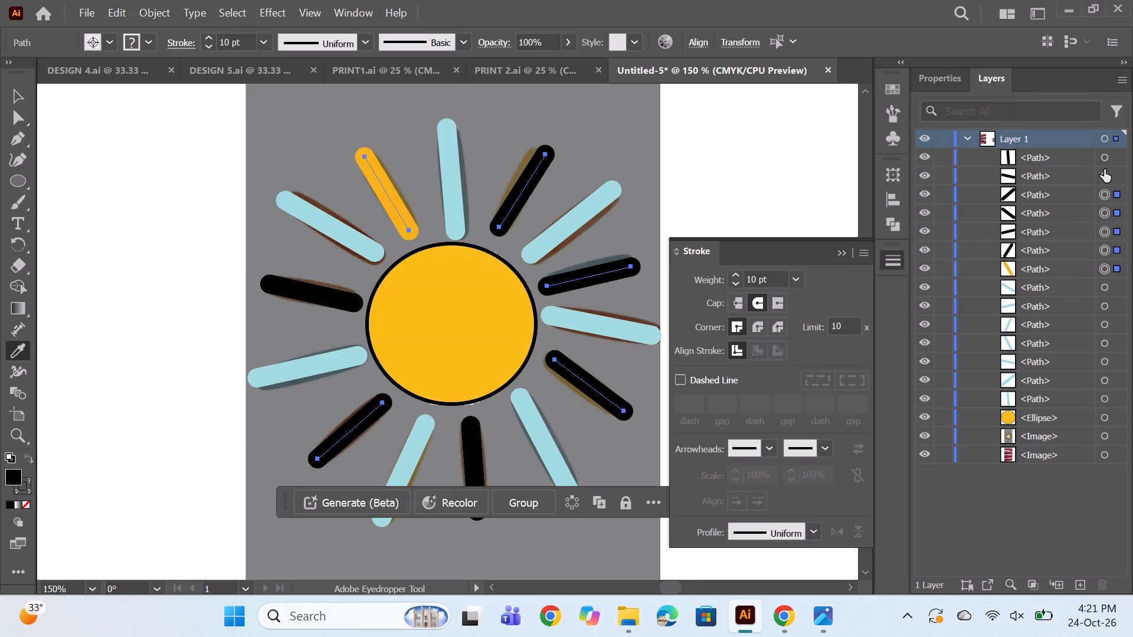
{"action": "left_click", "coordinate": [1104, 158], "text": "ctrl"}
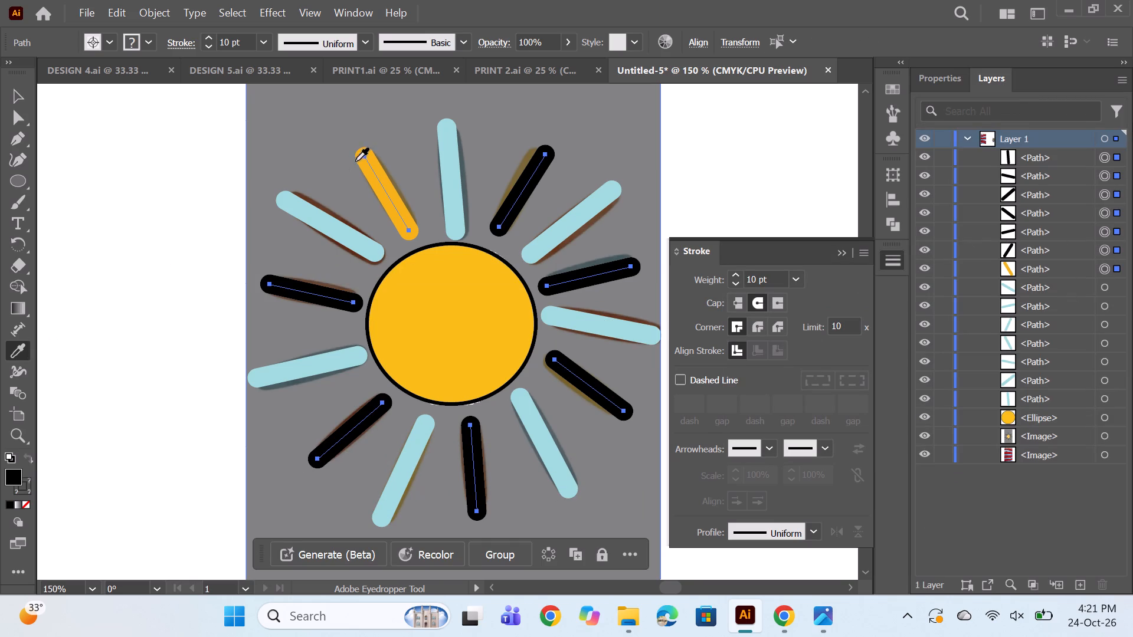
{"action": "left_click", "coordinate": [374, 177]}
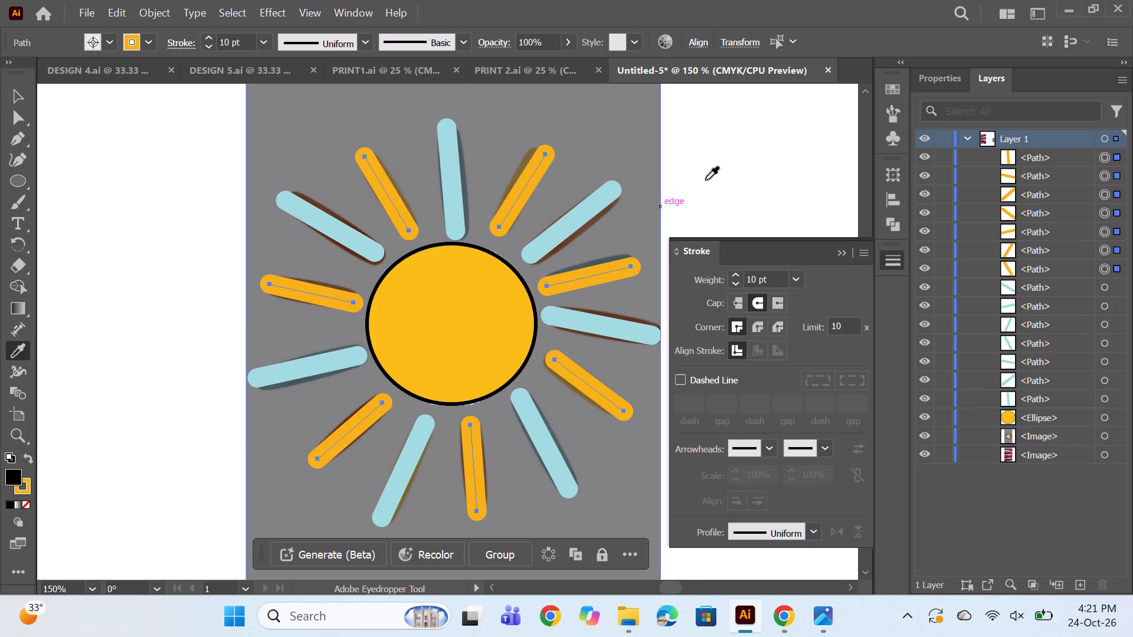
Remove the black outline of the sun's disc by reducing its stroke weight, and deselect the disc.
{"action": "left_click", "coordinate": [834, 253]}
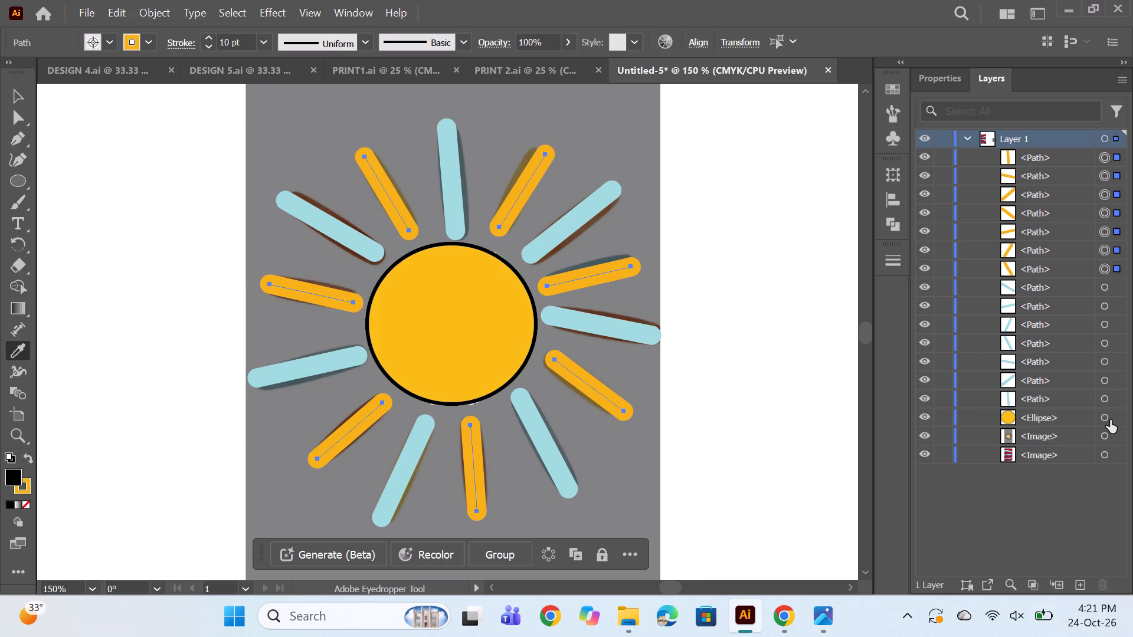
{"action": "left_click", "coordinate": [1104, 418]}
{"action": "left_click", "coordinate": [884, 262]}
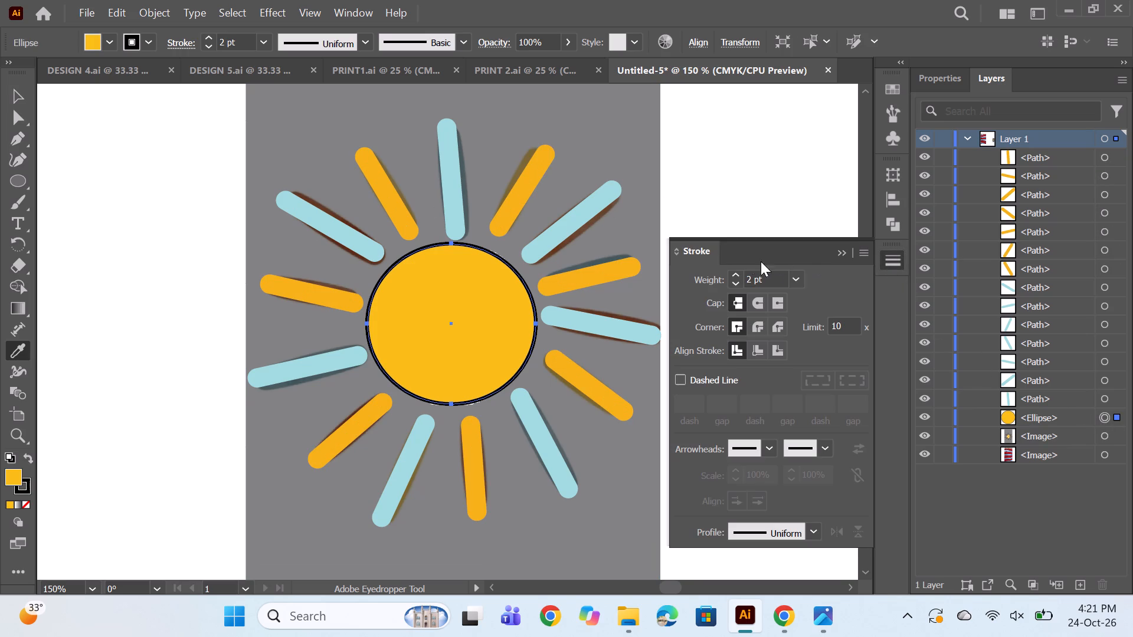
{"action": "triple_click", "coordinate": [733, 287]}
{"action": "double_click", "coordinate": [733, 287]}
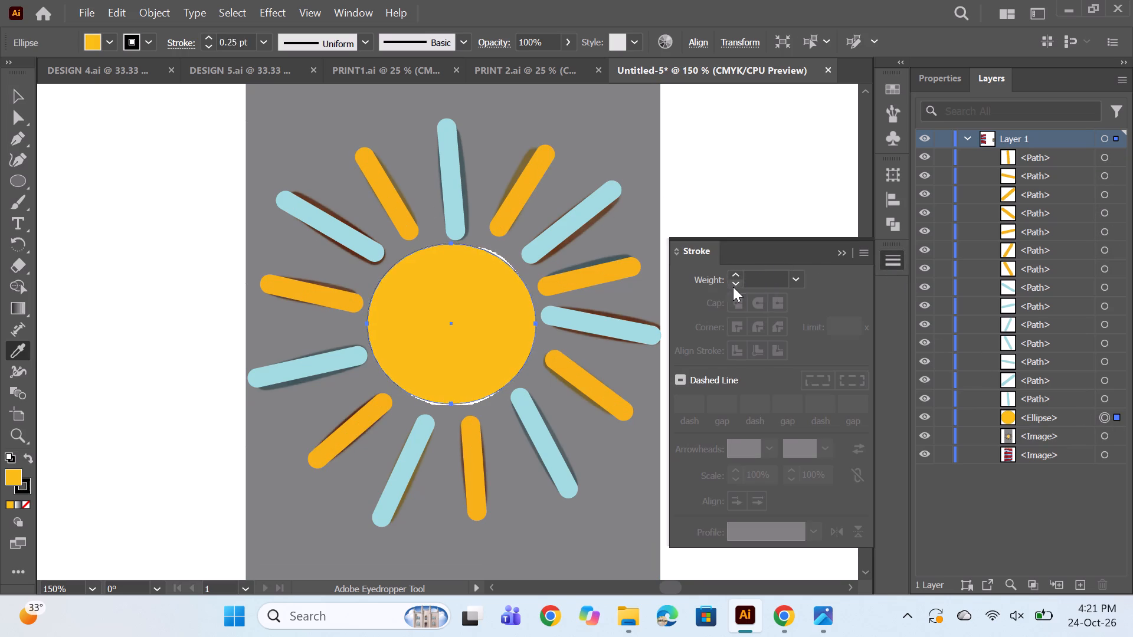
{"action": "left_click", "coordinate": [737, 202], "text": "ctrl"}
Examine the recoloured sun as a whole on the artboard beside the striped fabric image.
{"action": "scroll", "coordinate": [526, 256], "scroll_direction": "down", "scroll_amount": 3, "text": "alt"}
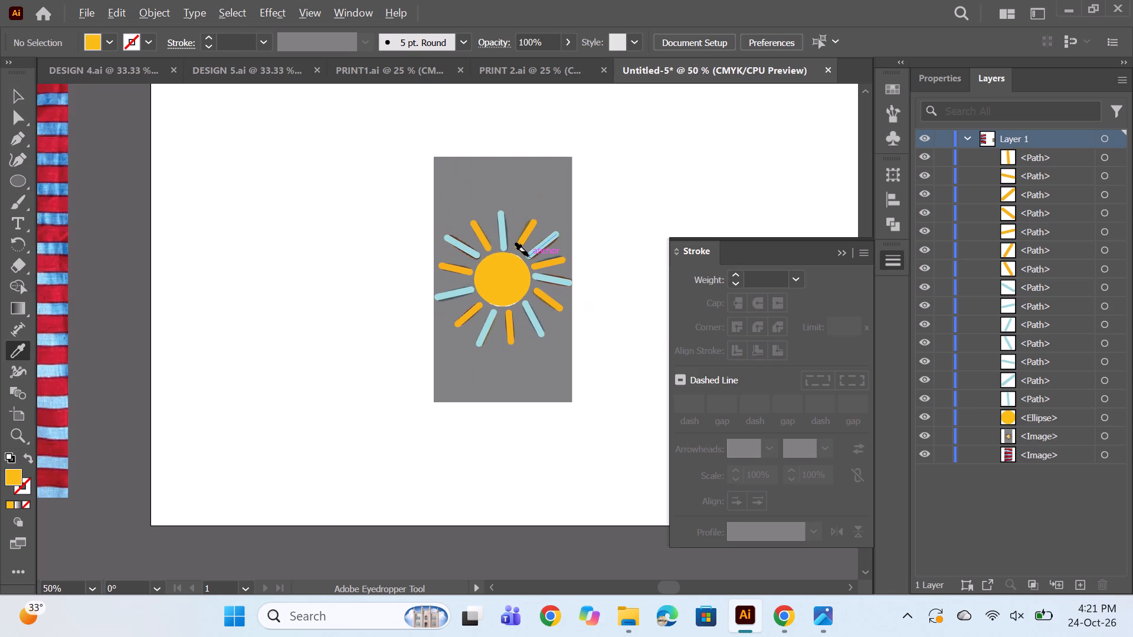
{"action": "scroll", "coordinate": [528, 256], "scroll_direction": "down", "scroll_amount": 2, "text": "alt"}
{"action": "scroll", "coordinate": [529, 254], "scroll_direction": "up", "scroll_amount": 1}
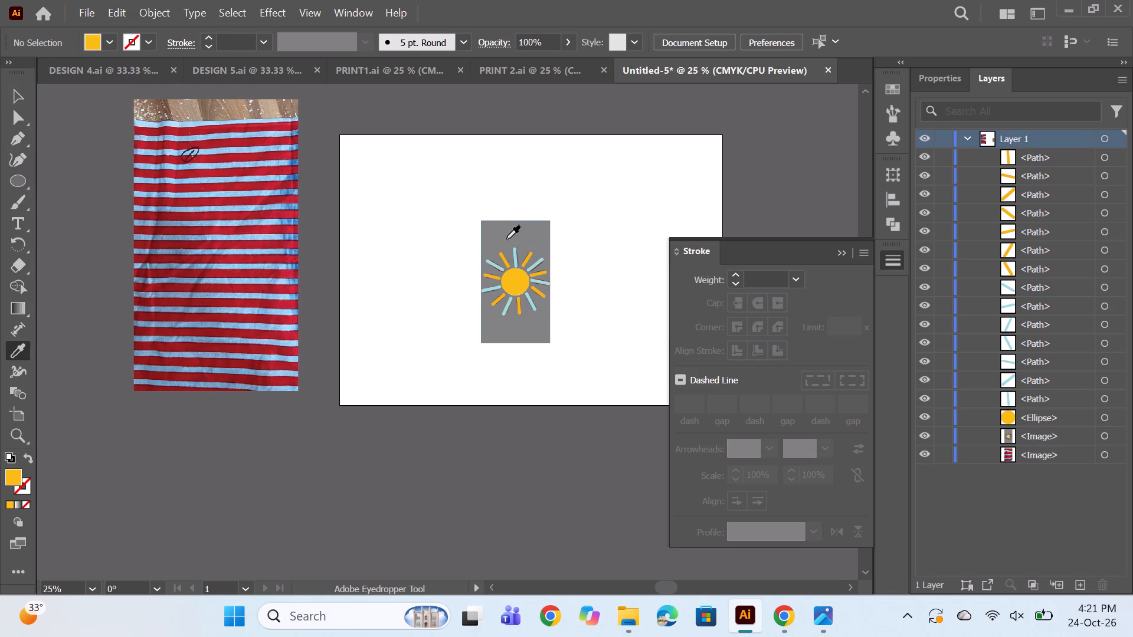
{"action": "scroll", "coordinate": [513, 239], "scroll_direction": "up", "scroll_amount": 1, "text": "alt"}
{"action": "scroll", "coordinate": [520, 267], "scroll_direction": "down", "scroll_amount": 1, "text": "alt"}
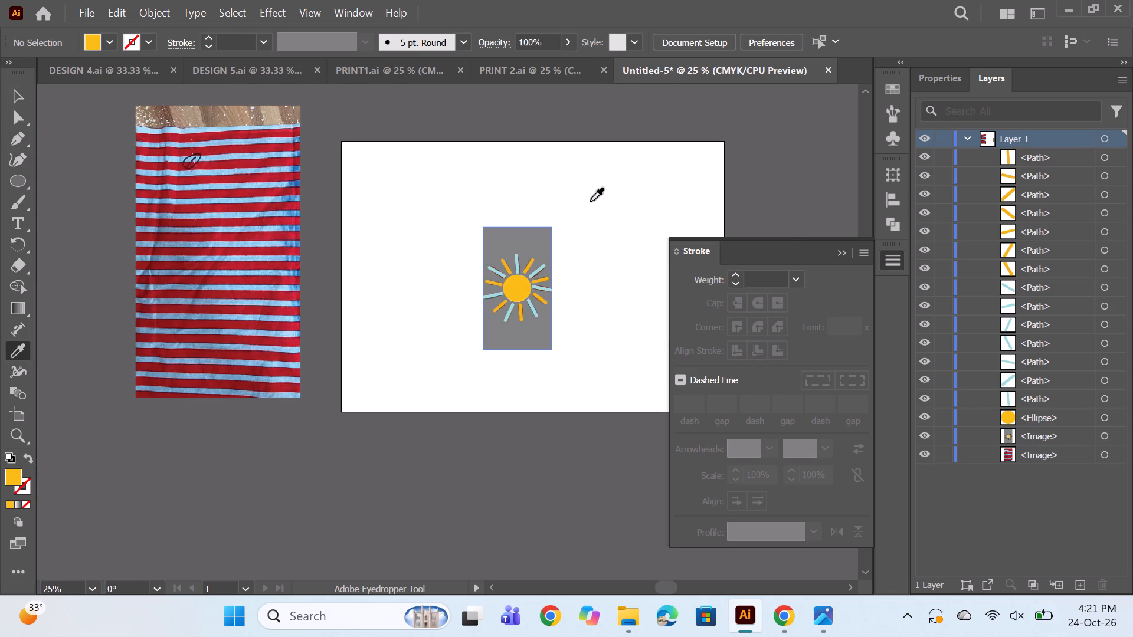
{"action": "key", "text": "space"}
{"action": "key", "text": "space"}
{"action": "key", "text": "space"}
{"action": "left_click_drag", "start_coordinate": [593, 199], "coordinate": [611, 208]}
{"action": "scroll", "coordinate": [496, 258], "scroll_direction": "up", "scroll_amount": 1, "text": "alt"}
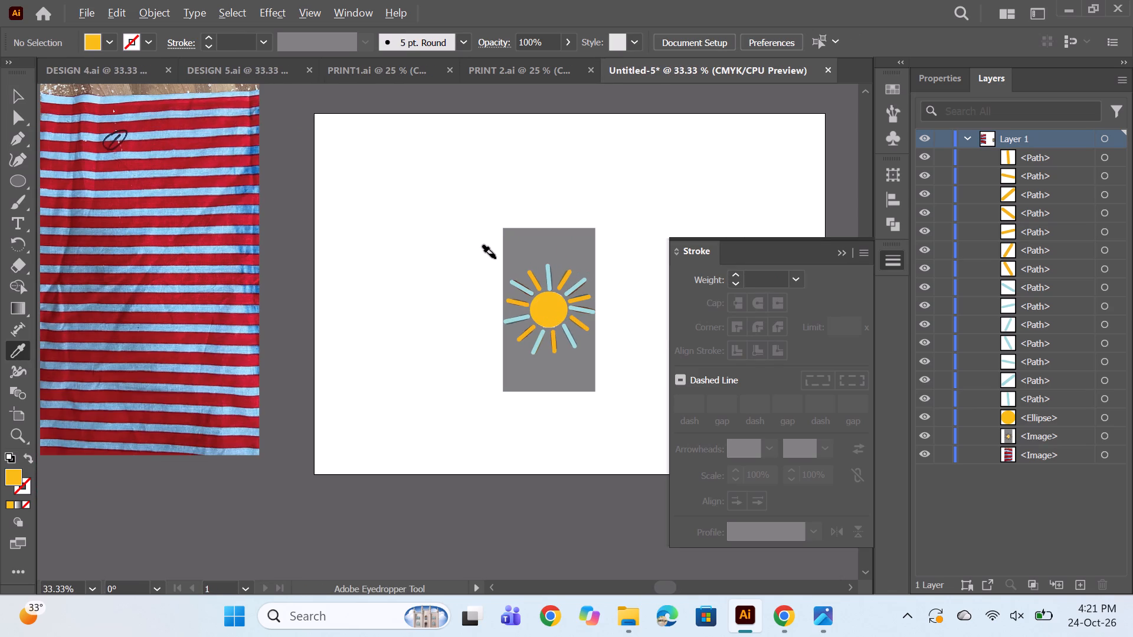
Select all seven light-blue long rays, try several stroke colours, settle on a pale yellow-orange, and deselect the rays.
{"action": "left_click", "coordinate": [1100, 287]}
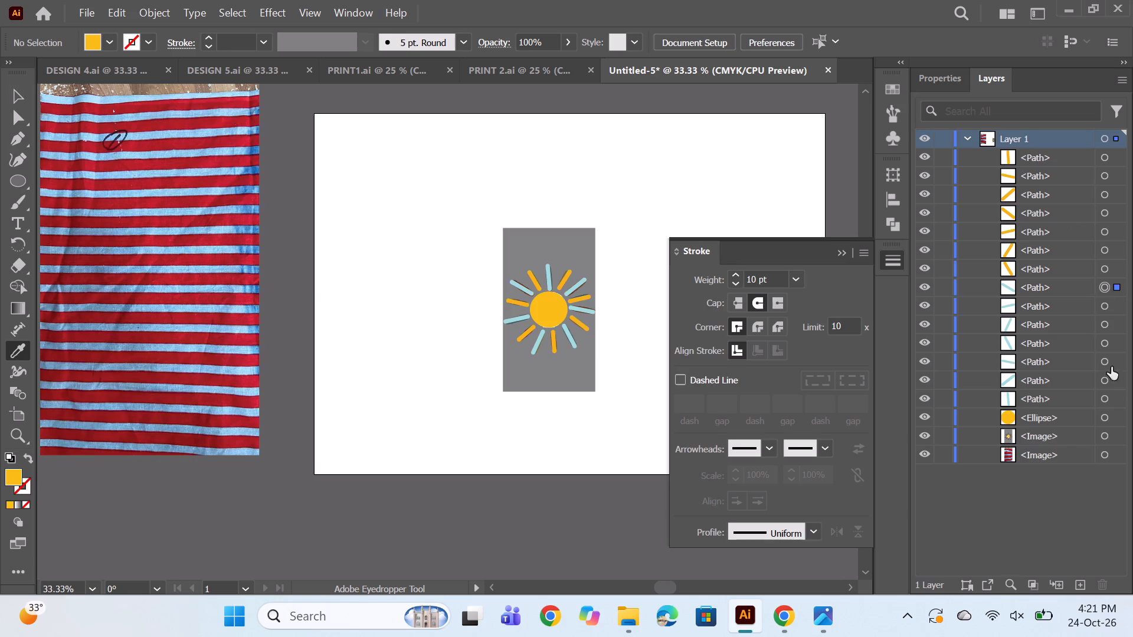
{"action": "left_click", "coordinate": [1105, 398], "text": "shift"}
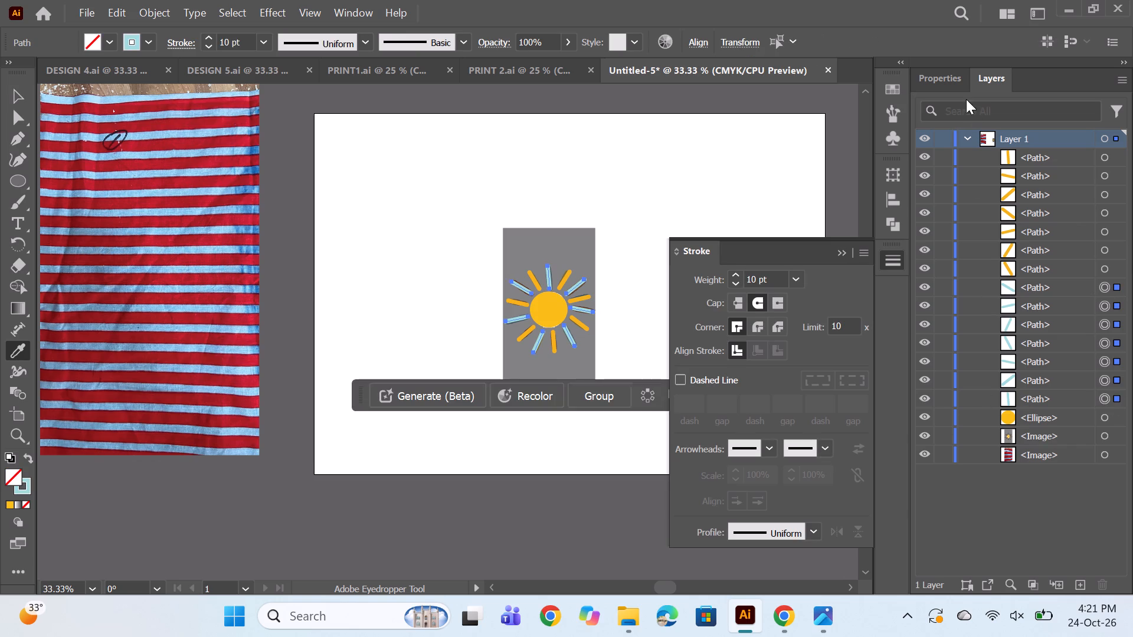
{"action": "left_click", "coordinate": [938, 81]}
{"action": "left_click", "coordinate": [925, 473]}
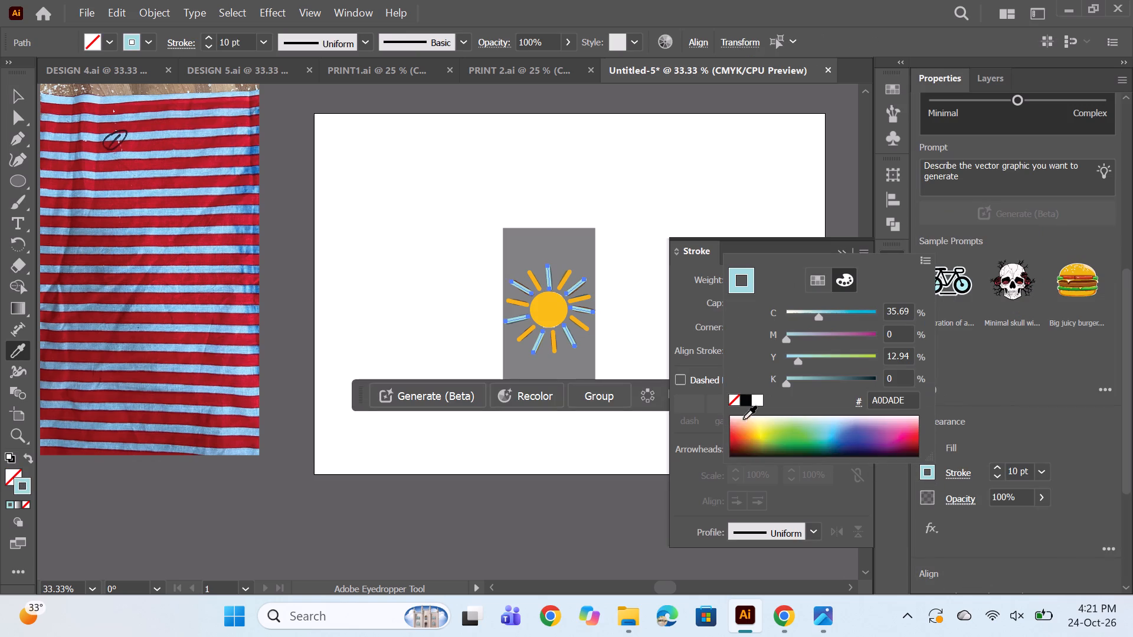
{"action": "left_click", "coordinate": [755, 427]}
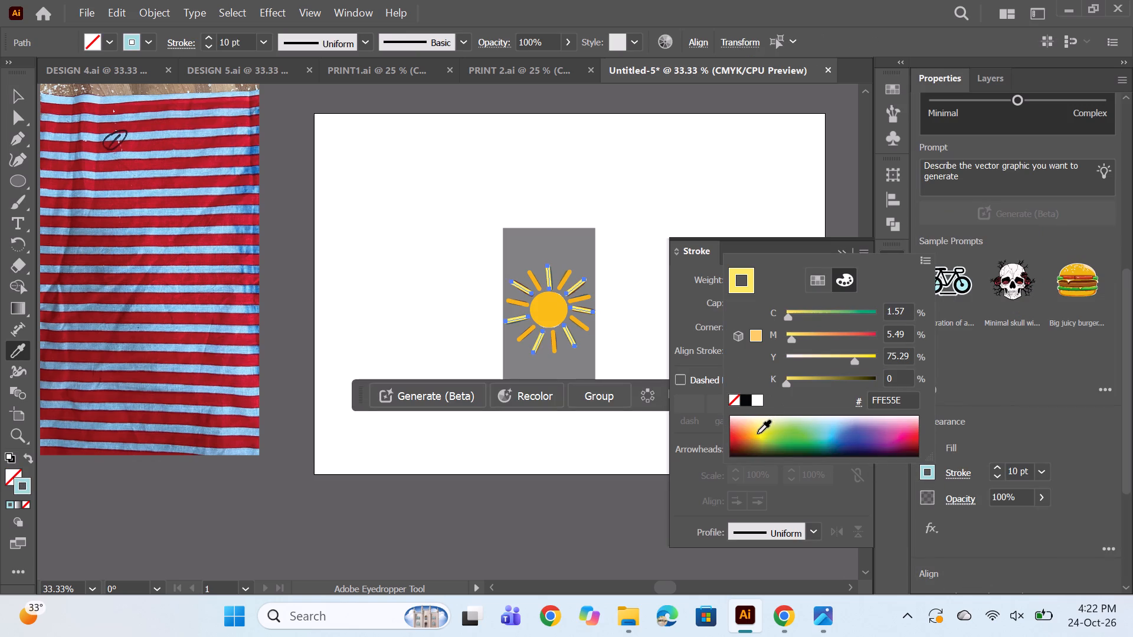
{"action": "left_click", "coordinate": [758, 436]}
{"action": "left_click", "coordinate": [751, 438]}
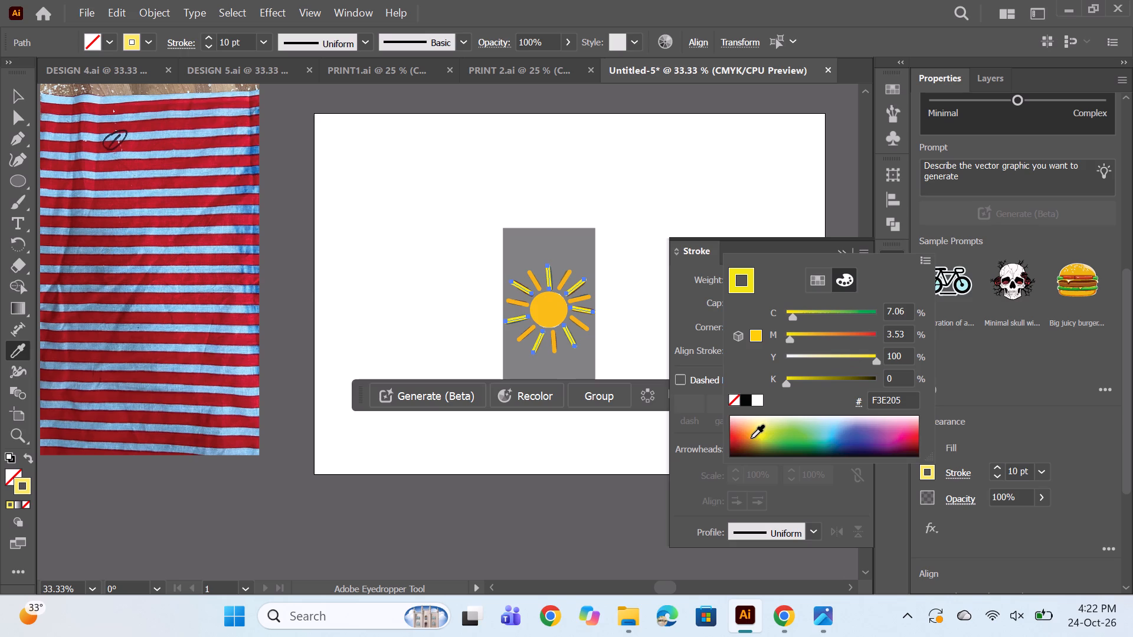
{"action": "left_click", "coordinate": [752, 439]}
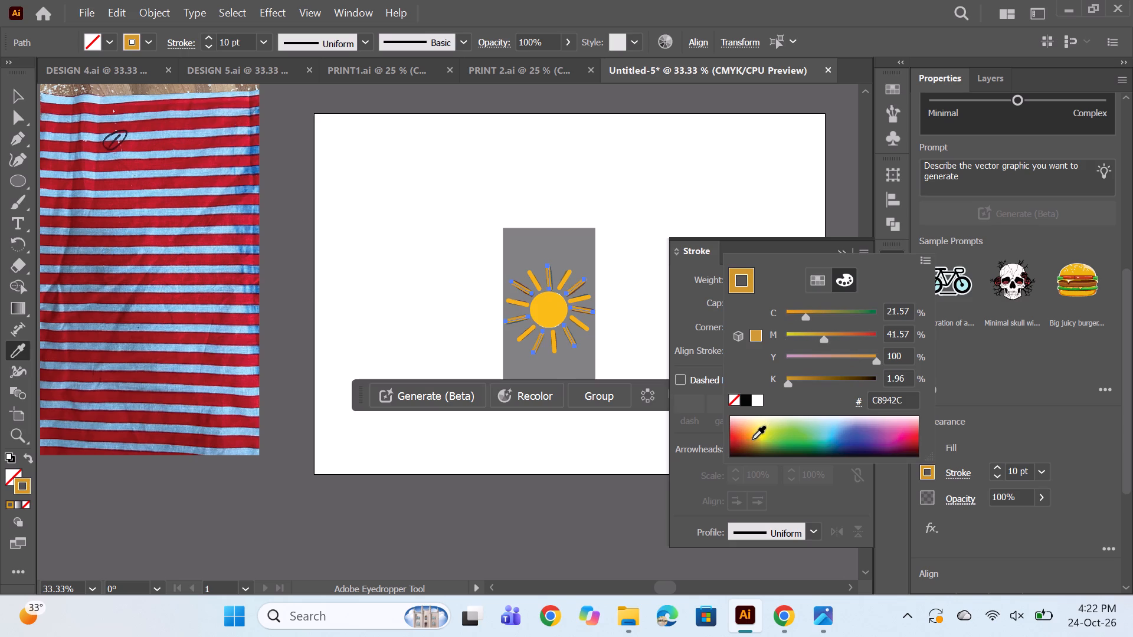
{"action": "left_click", "coordinate": [751, 439]}
{"action": "left_click", "coordinate": [749, 442]}
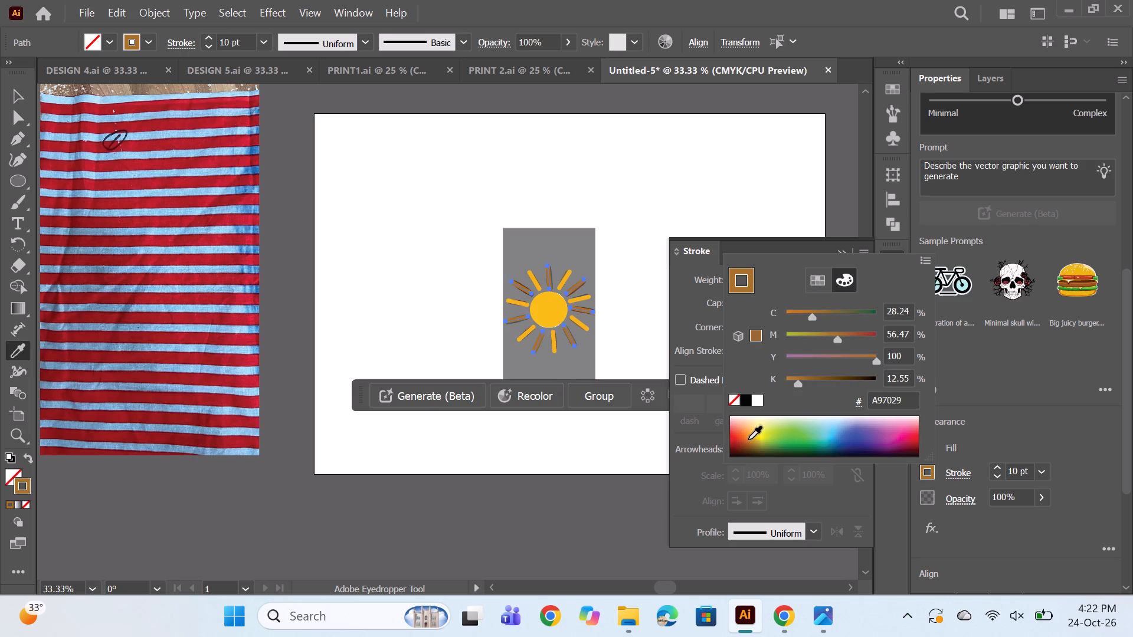
{"action": "left_click", "coordinate": [748, 434]}
{"action": "left_click", "coordinate": [748, 431]}
{"action": "left_click", "coordinate": [748, 431]}
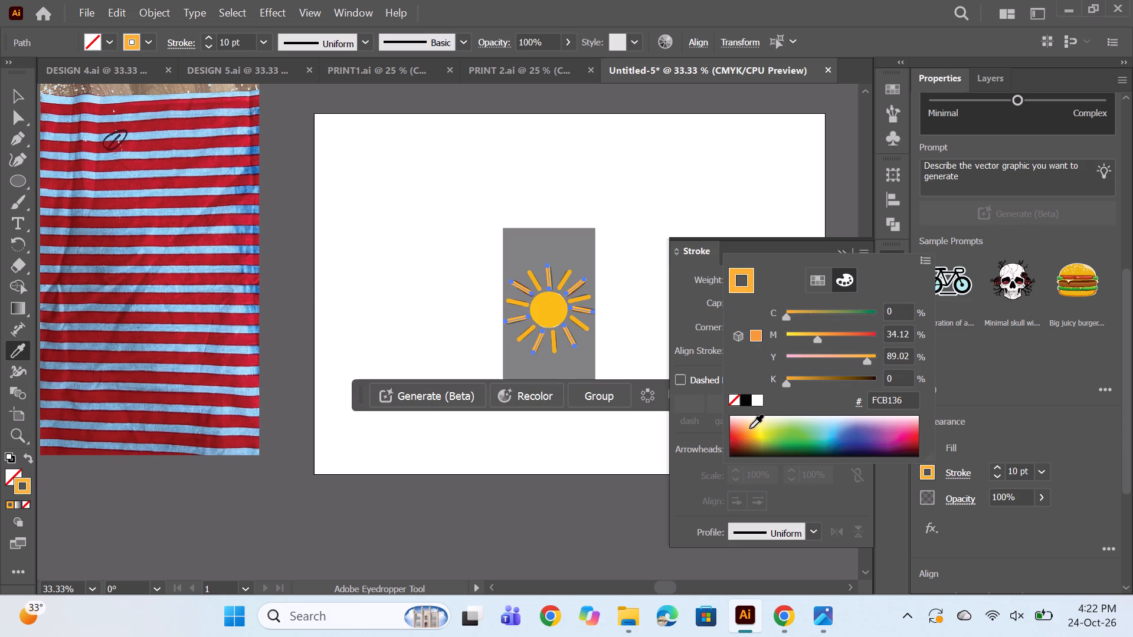
{"action": "left_click", "coordinate": [748, 426]}
{"action": "left_click", "coordinate": [745, 418]}
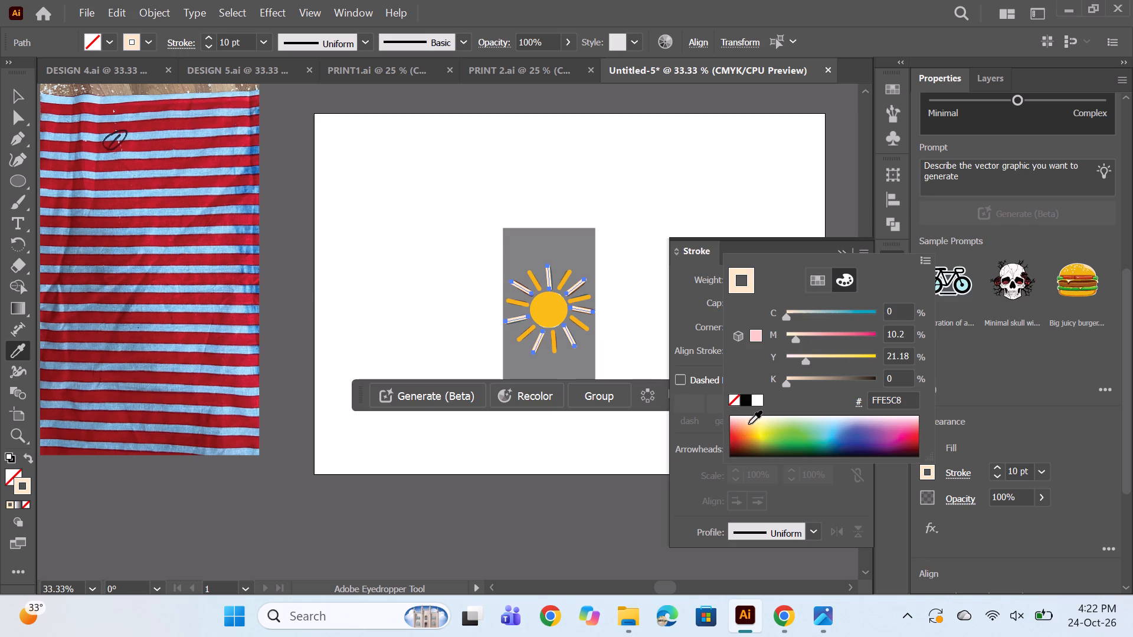
{"action": "left_click", "coordinate": [748, 424]}
{"action": "left_click", "coordinate": [778, 193], "text": "ctrl"}
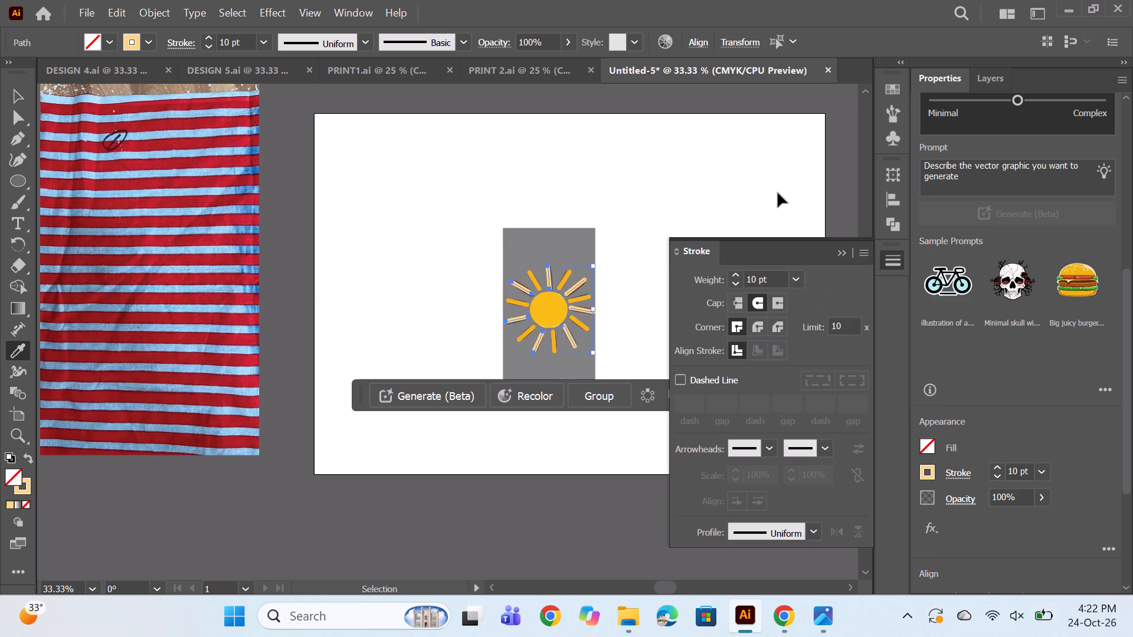
{"action": "scroll", "coordinate": [628, 216], "scroll_direction": "down", "scroll_amount": 1, "text": "alt"}
{"action": "left_click", "coordinate": [726, 197], "text": "ctrl"}
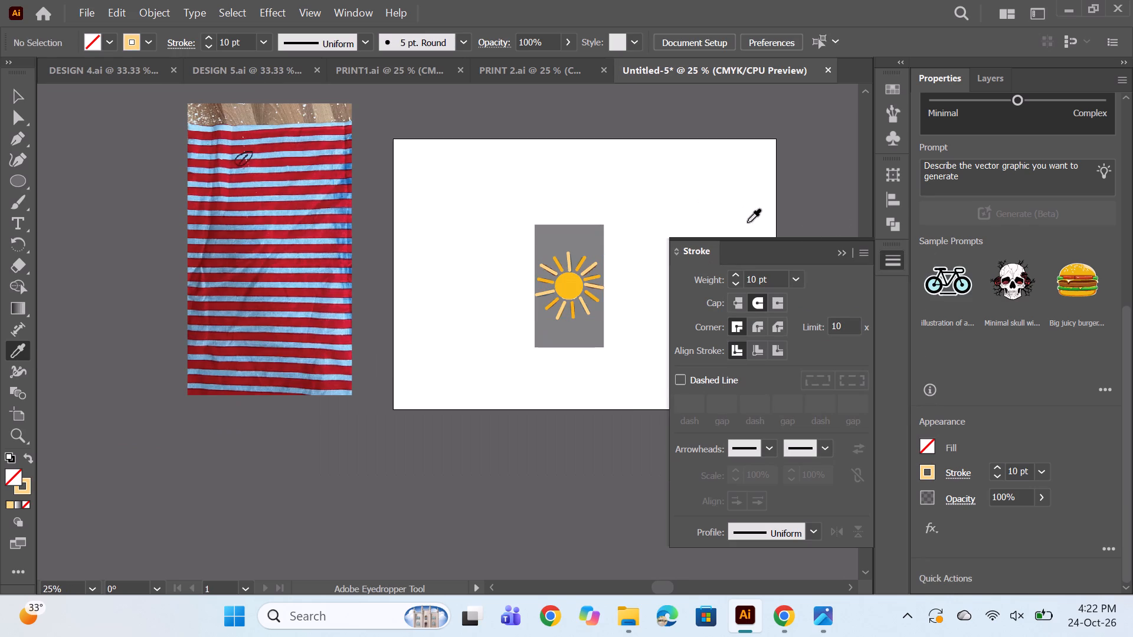
Select all fourteen rays and the disc of the sun and group them.
{"action": "left_click", "coordinate": [843, 255]}
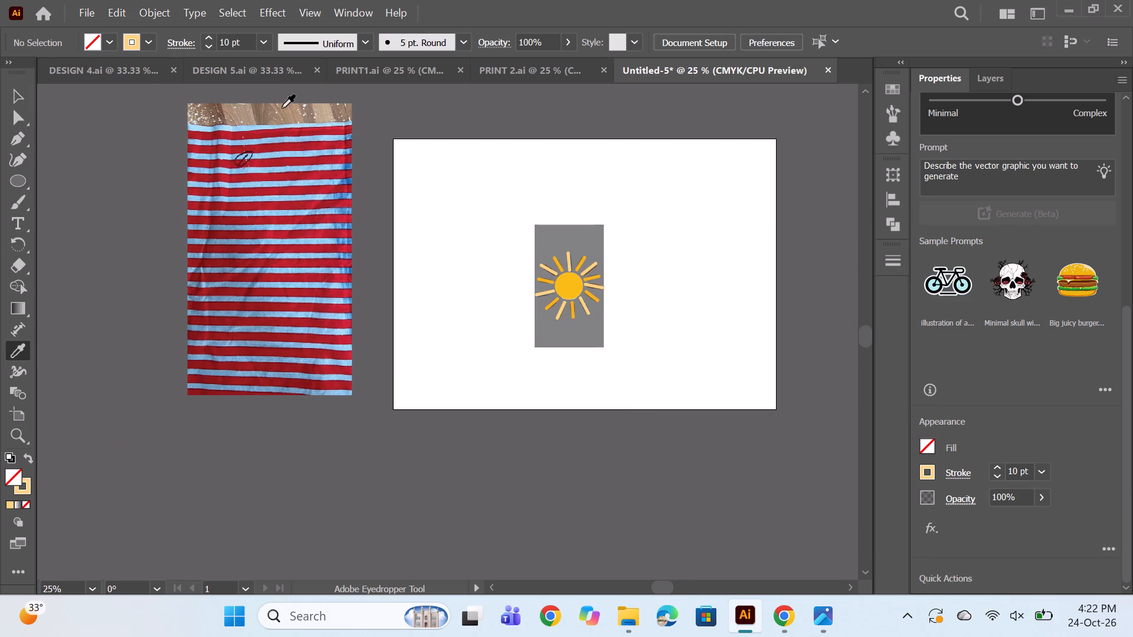
{"action": "left_click", "coordinate": [988, 81]}
{"action": "left_click", "coordinate": [1103, 156]}
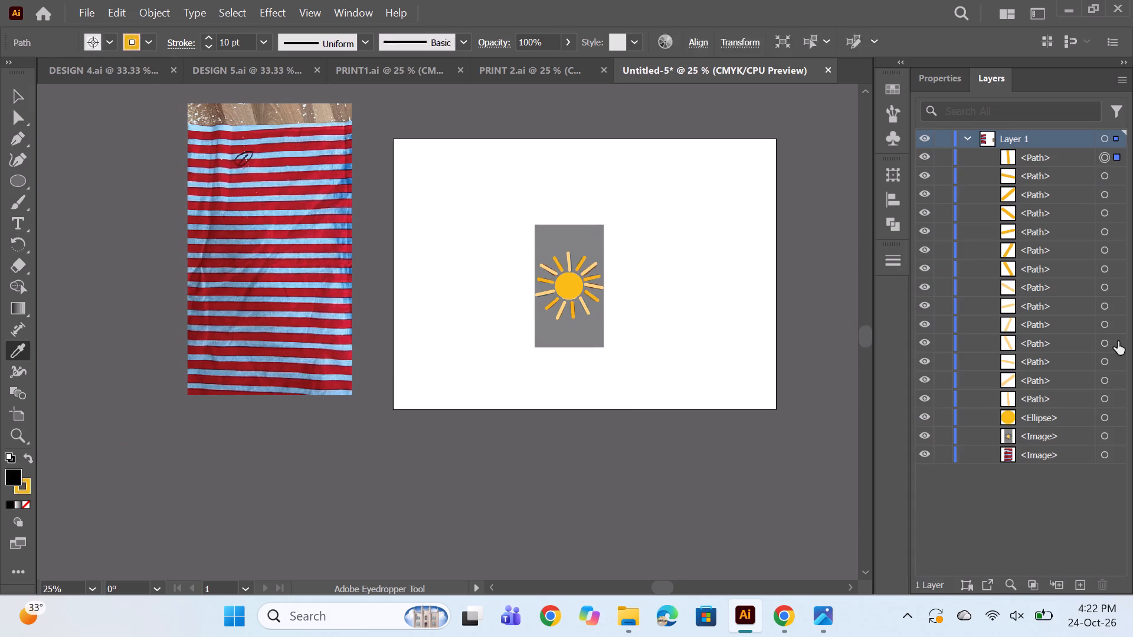
{"action": "left_click", "coordinate": [1100, 421], "text": "shift"}
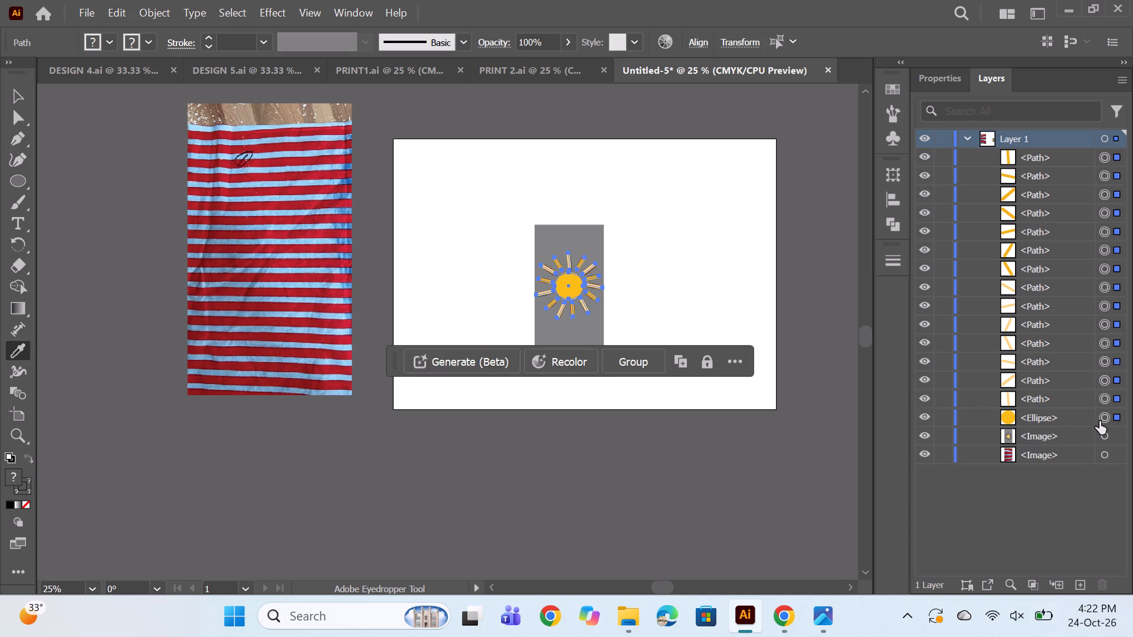
{"action": "key", "text": "ctrl+g"}
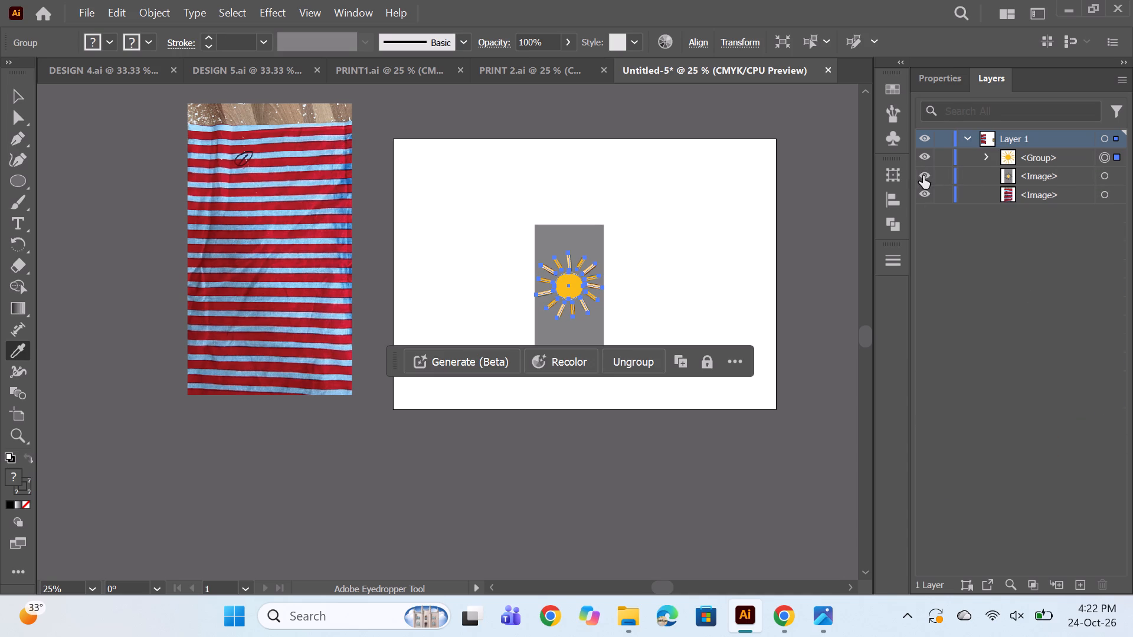
Hide the grey reference image behind the sun, scale the sun group down about its centre, and deselect it.
{"action": "left_click", "coordinate": [923, 176]}
{"action": "left_click", "coordinate": [15, 103]}
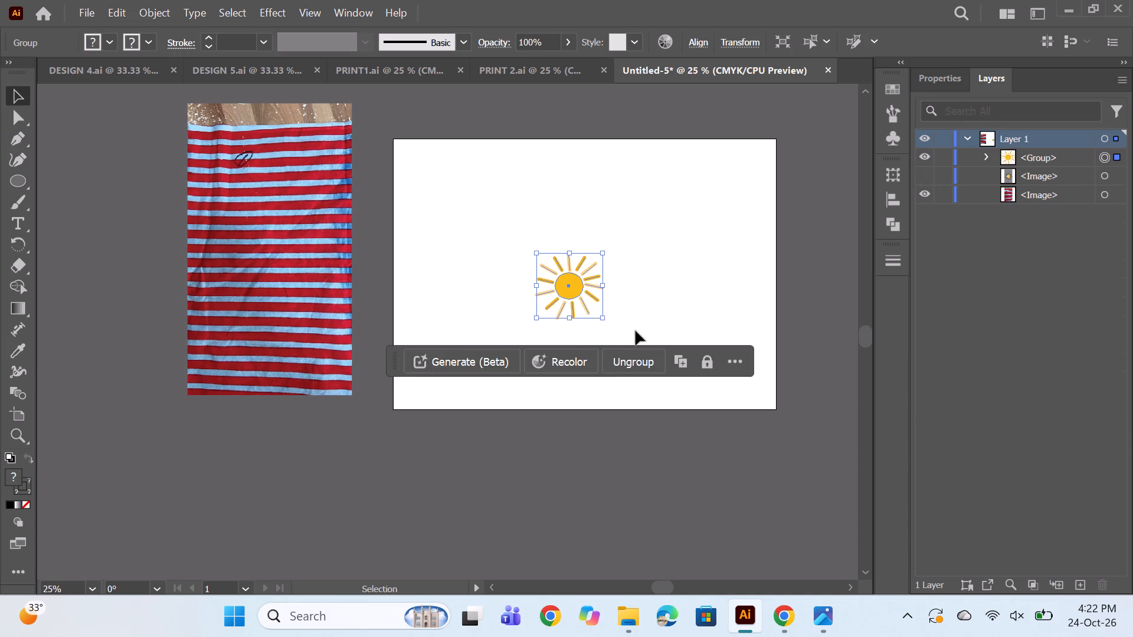
{"action": "left_click_drag", "start_coordinate": [604, 318], "coordinate": [600, 308], "text": "alt+shift"}
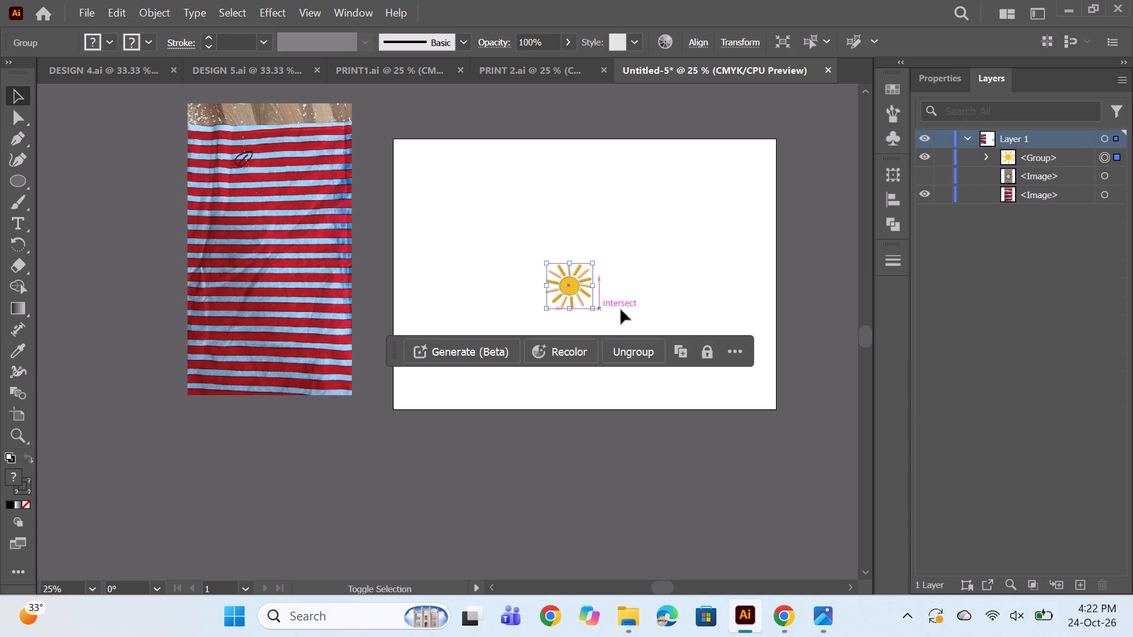
{"action": "left_click", "coordinate": [790, 196]}
Copy one green and one pink stripe rectangle from PRINT 2.ai into Untitled-5 and place them against the artboard's left edge.
{"action": "left_click", "coordinate": [529, 71]}
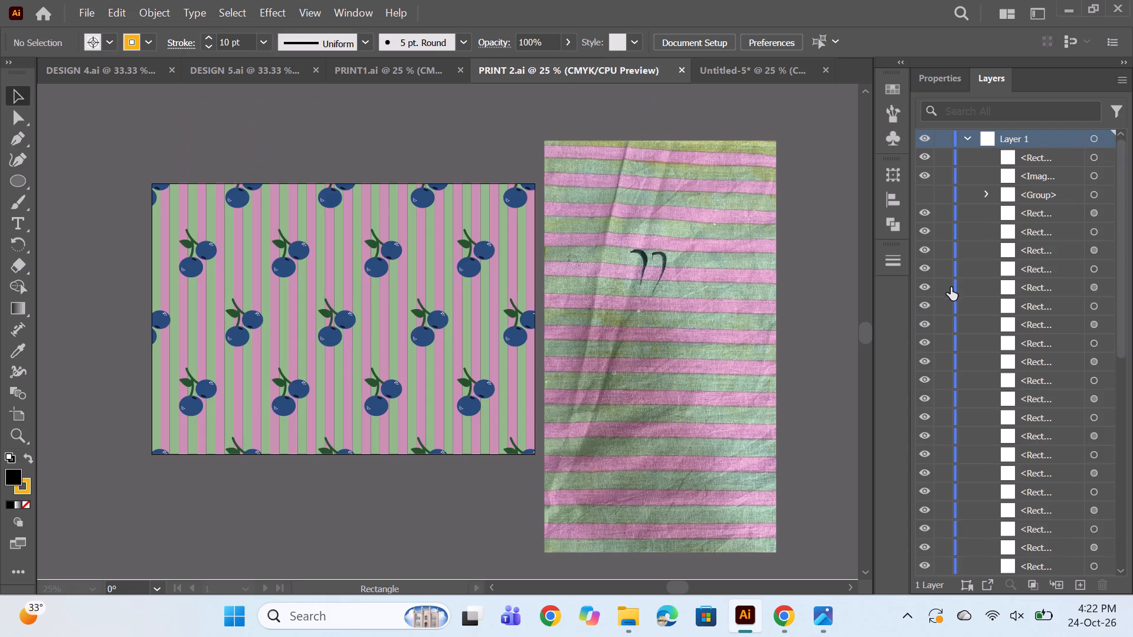
{"action": "scroll", "coordinate": [952, 290], "scroll_direction": "down", "scroll_amount": 20}
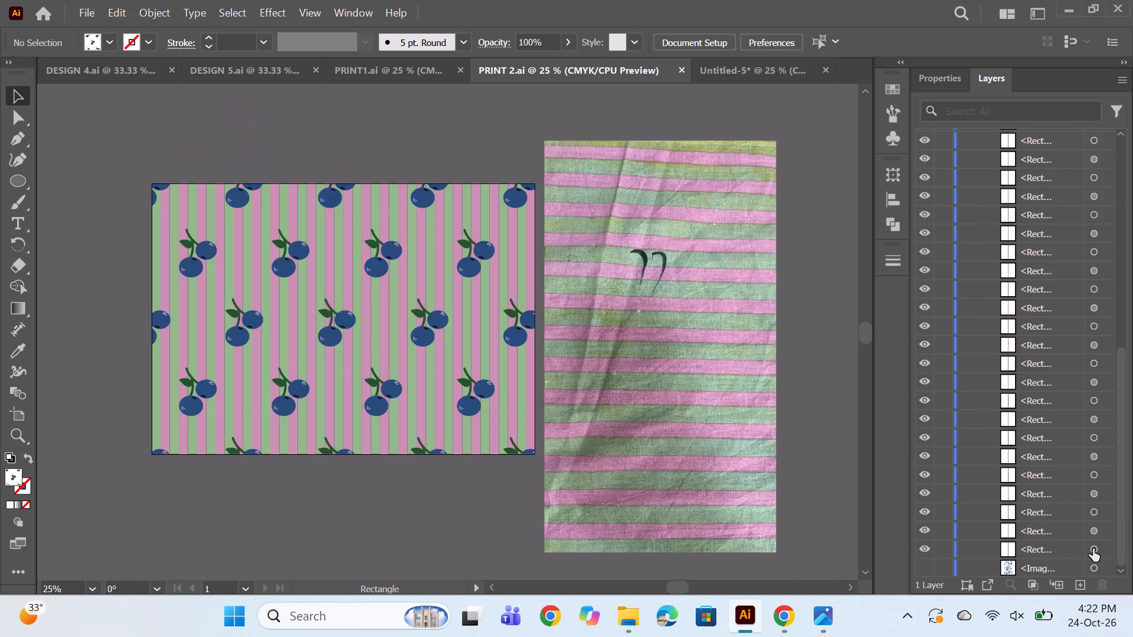
{"action": "left_click", "coordinate": [1093, 549]}
{"action": "left_click", "coordinate": [1093, 534], "text": "ctrl"}
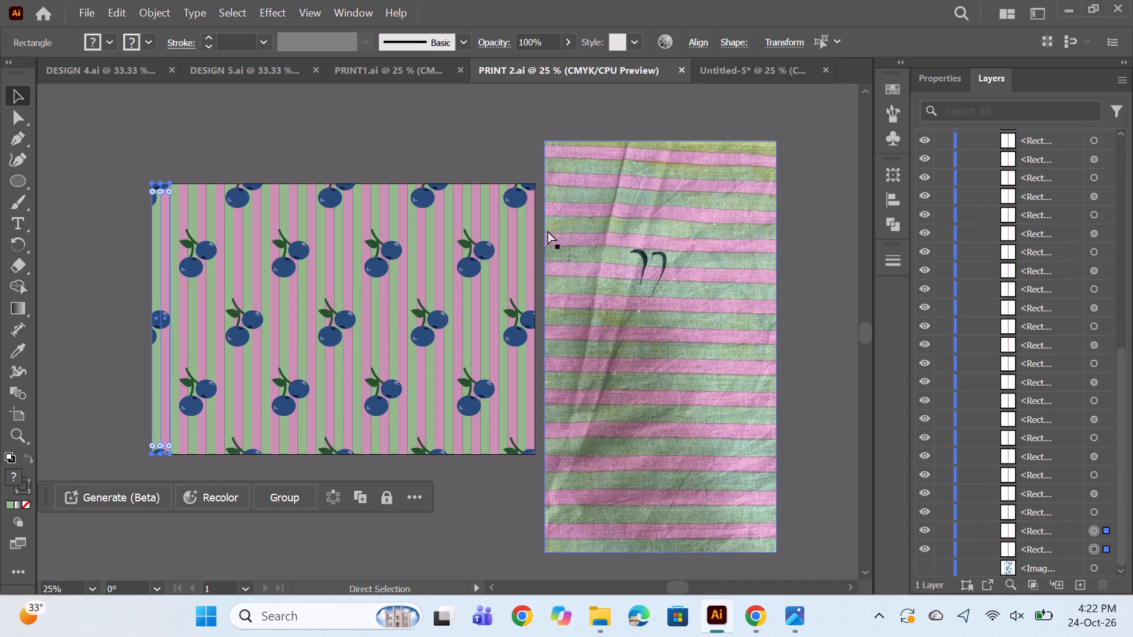
{"action": "key", "text": "ctrl+c"}
{"action": "left_click", "coordinate": [722, 84]}
{"action": "left_click", "coordinate": [723, 69]}
{"action": "key", "text": "ctrl+v"}
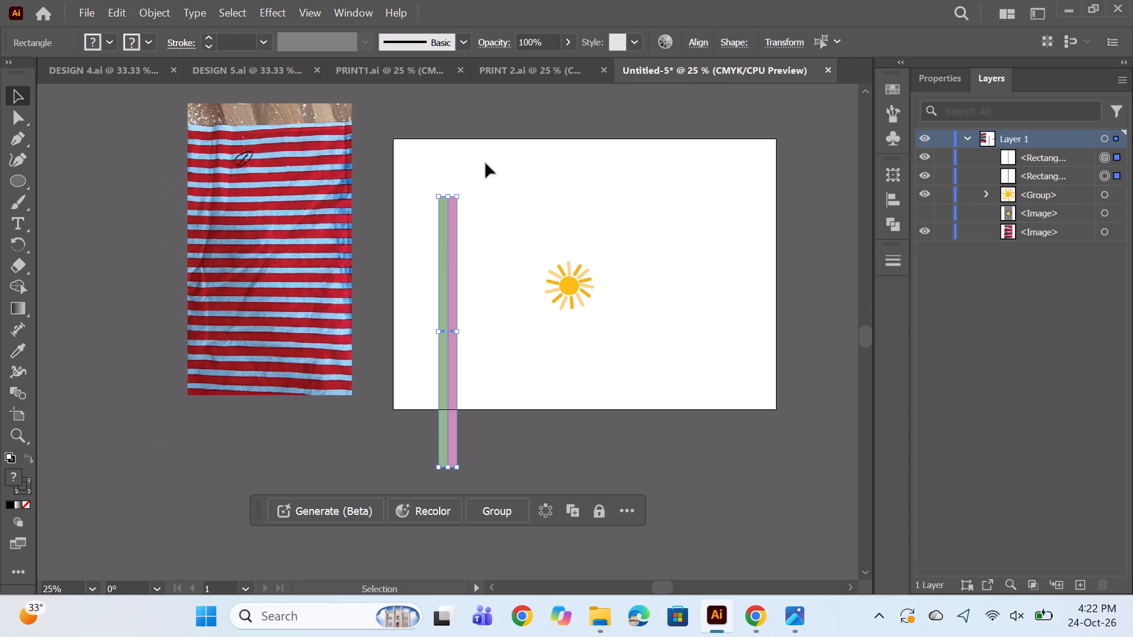
{"action": "left_click_drag", "start_coordinate": [448, 261], "coordinate": [409, 206]}
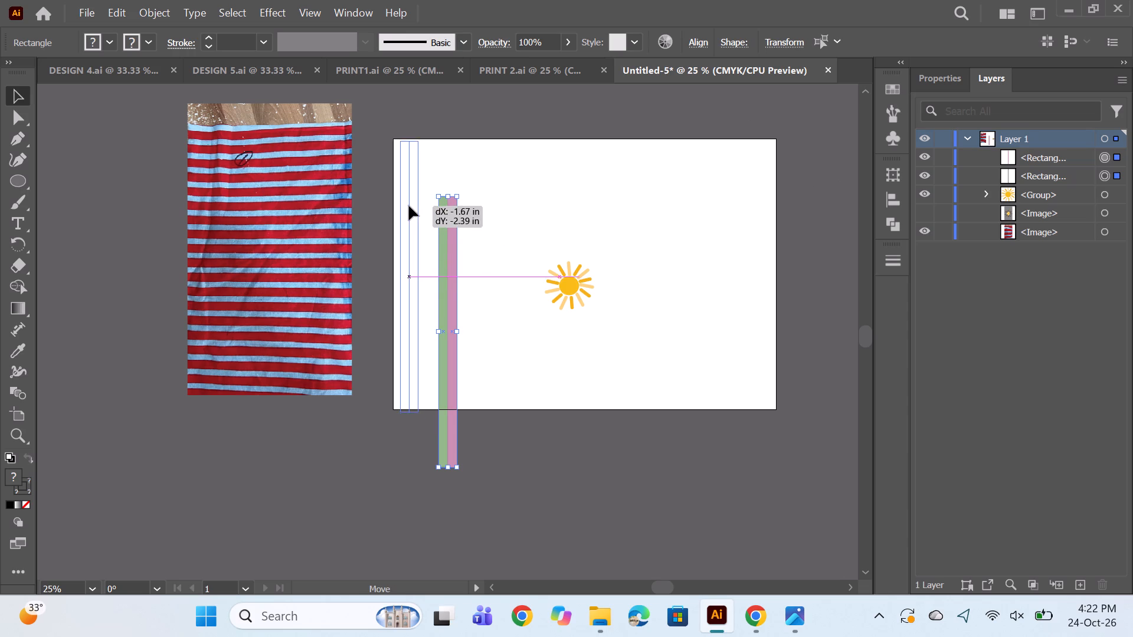
{"action": "left_click_drag", "start_coordinate": [409, 206], "coordinate": [402, 203]}
Recolour the green stripe with the dark red sampled from the striped fabric image using the Eyedropper.
{"action": "key", "text": "space"}
{"action": "key", "text": "space"}
{"action": "key", "text": "space"}
{"action": "key", "text": "space"}
{"action": "key", "text": "space"}
{"action": "key", "text": "space"}
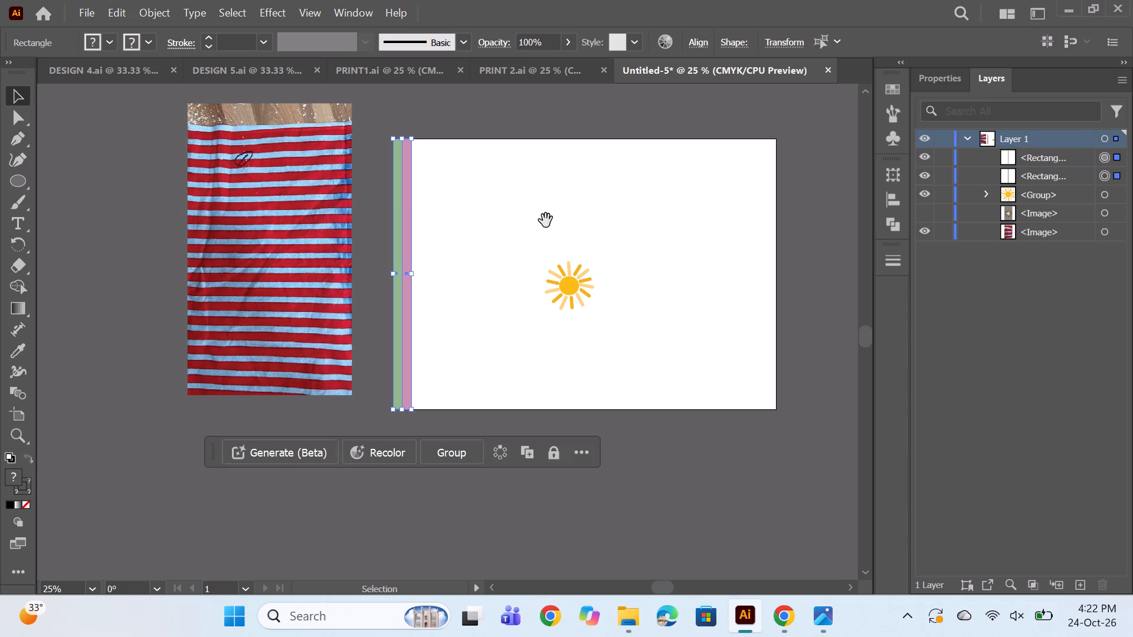
{"action": "scroll", "coordinate": [546, 221], "scroll_direction": "up", "scroll_amount": 2}
{"action": "key", "text": "space"}
{"action": "key", "text": "space"}
{"action": "left_click_drag", "start_coordinate": [598, 262], "coordinate": [562, 250]}
{"action": "scroll", "coordinate": [536, 242], "scroll_direction": "up", "scroll_amount": 1, "text": "alt"}
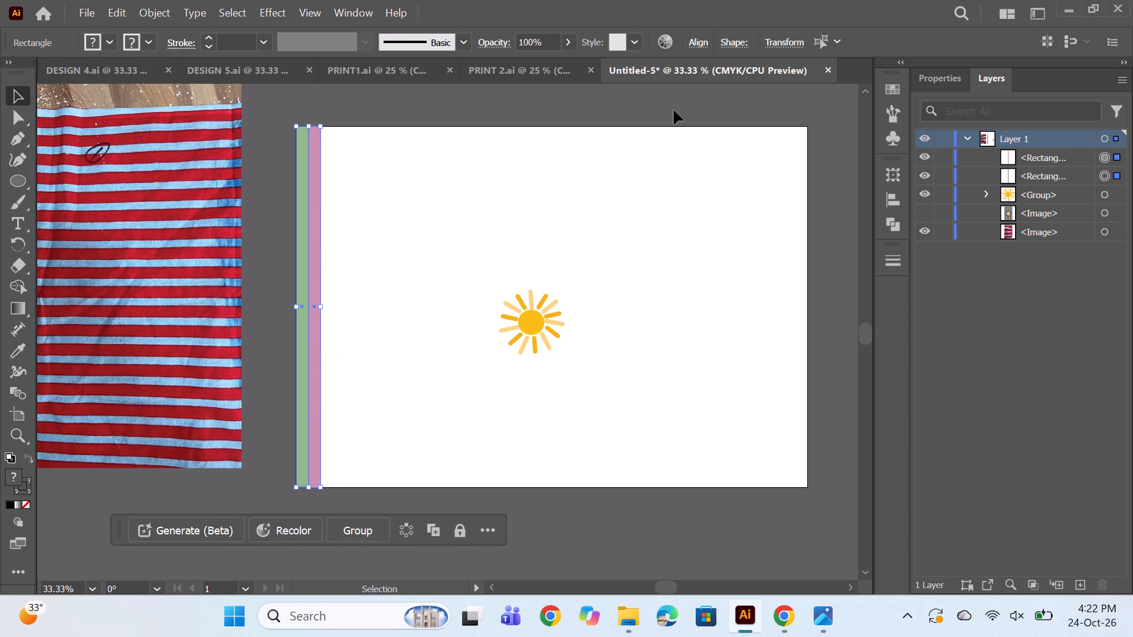
{"action": "left_click", "coordinate": [1112, 173]}
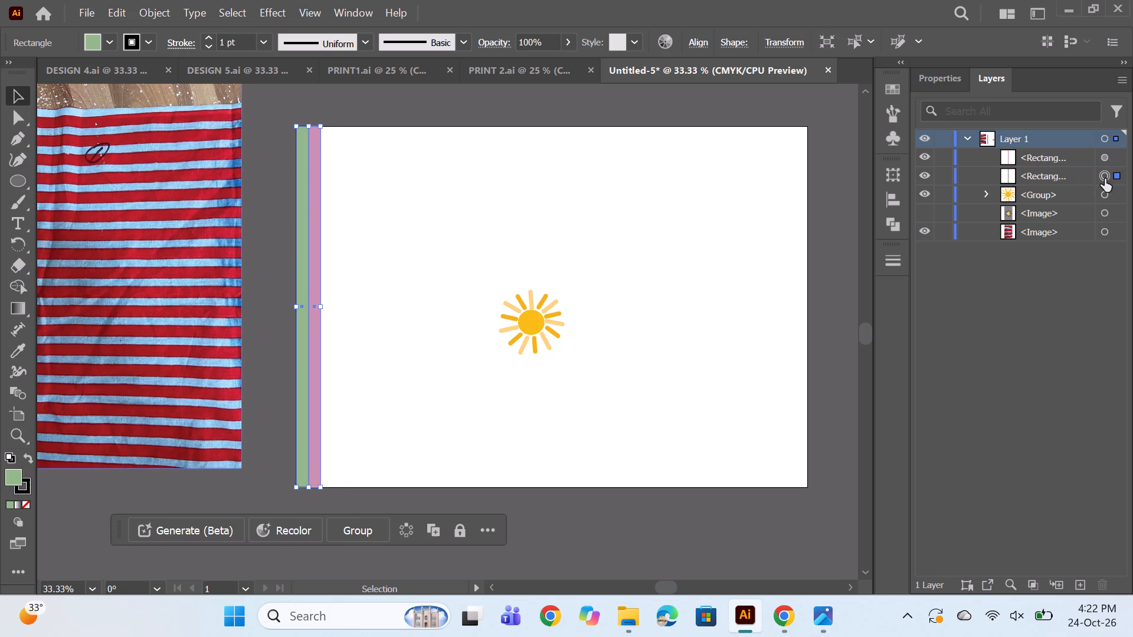
{"action": "double_click", "coordinate": [15, 477]}
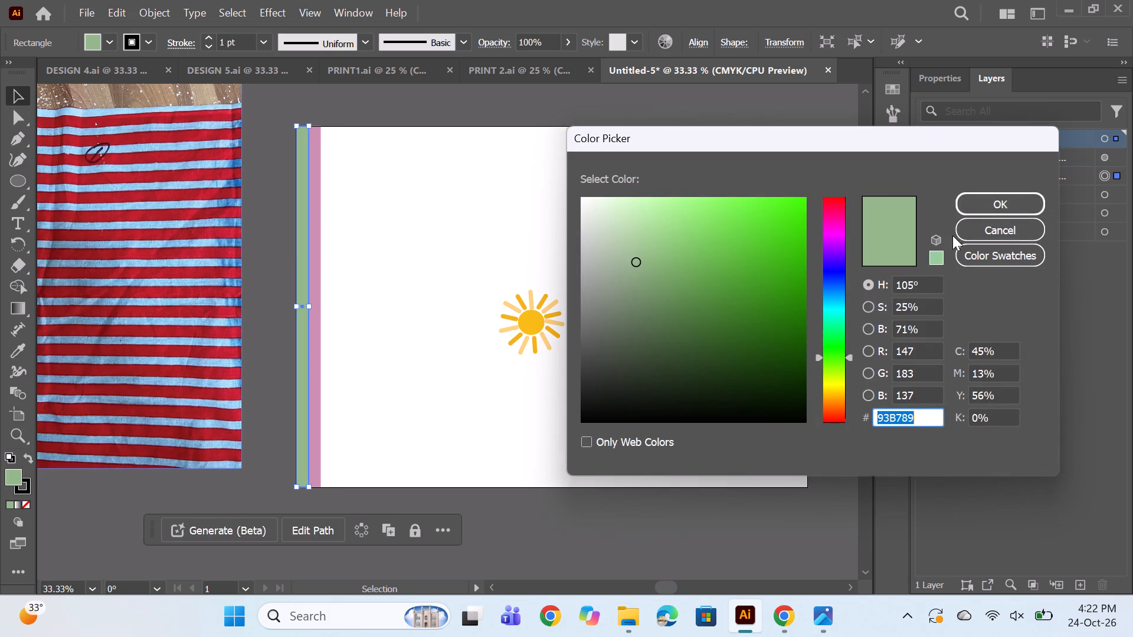
{"action": "left_click", "coordinate": [1019, 228]}
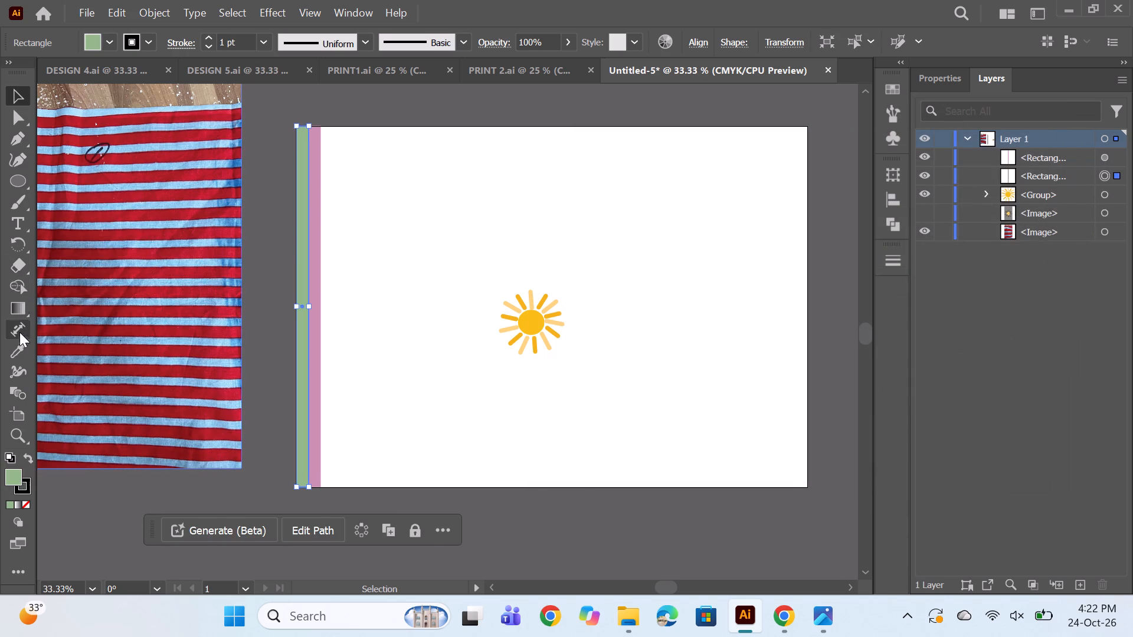
{"action": "left_click", "coordinate": [19, 344]}
{"action": "left_click", "coordinate": [70, 347]}
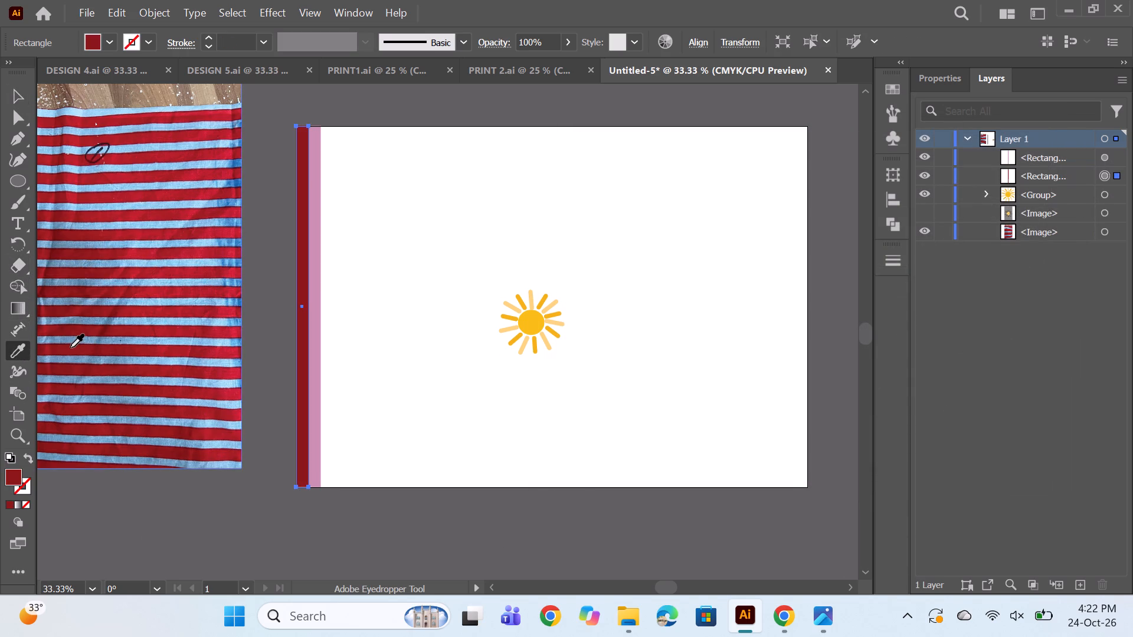
Recolour the pink stripe with the light blue sampled from the striped fabric image.
{"action": "left_click", "coordinate": [1107, 157]}
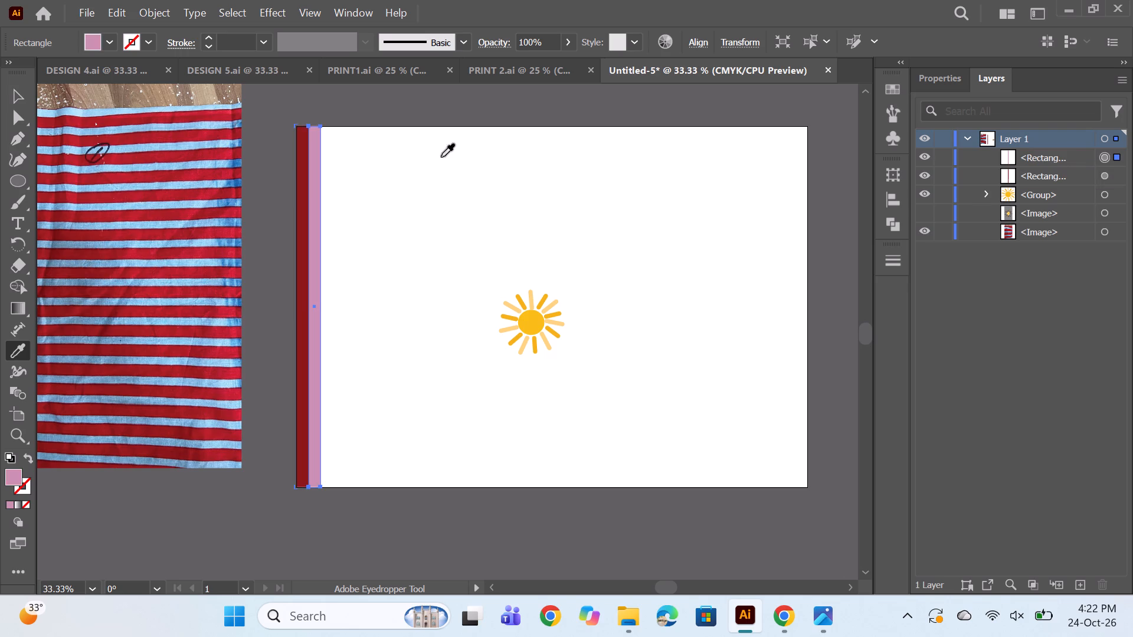
{"action": "left_click", "coordinate": [136, 265]}
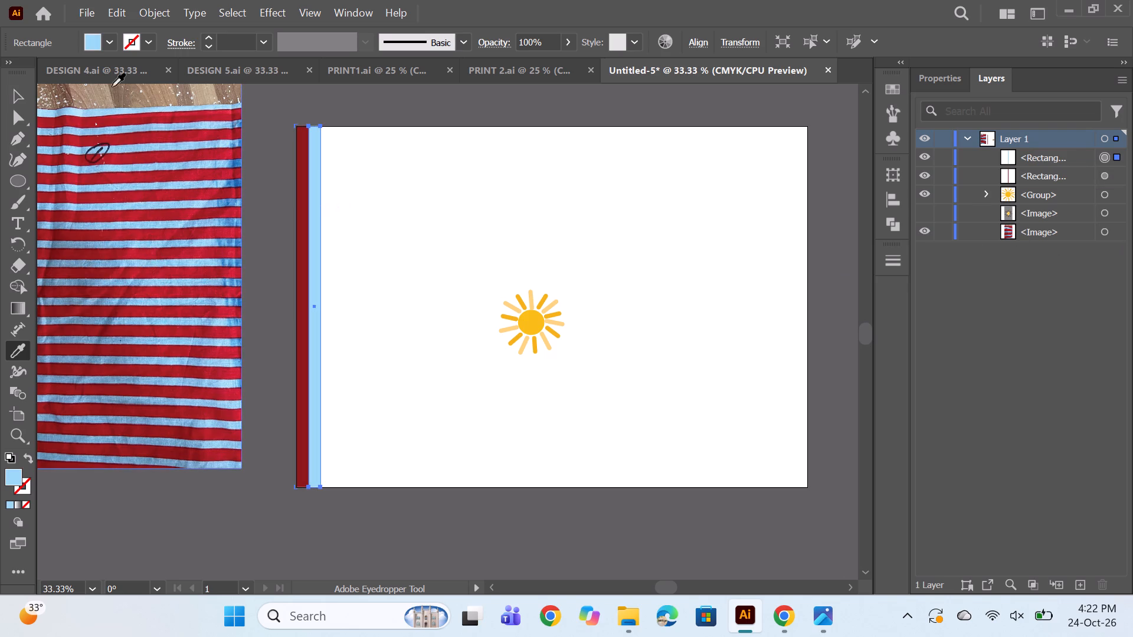
Select the red and blue stripes, duplicate the pair directly beside itself, and repeat the copy to make six pairs.
{"action": "left_click", "coordinate": [13, 89]}
{"action": "left_click_drag", "start_coordinate": [2, 84], "coordinate": [44, 91]}
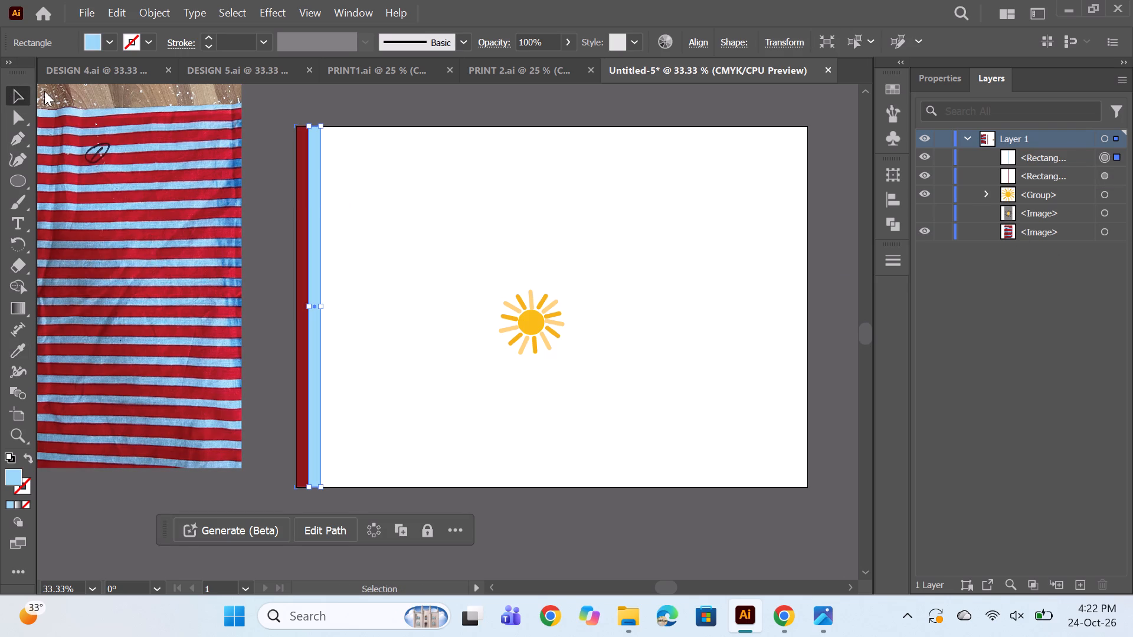
{"action": "left_click_drag", "start_coordinate": [44, 91], "coordinate": [116, 105]}
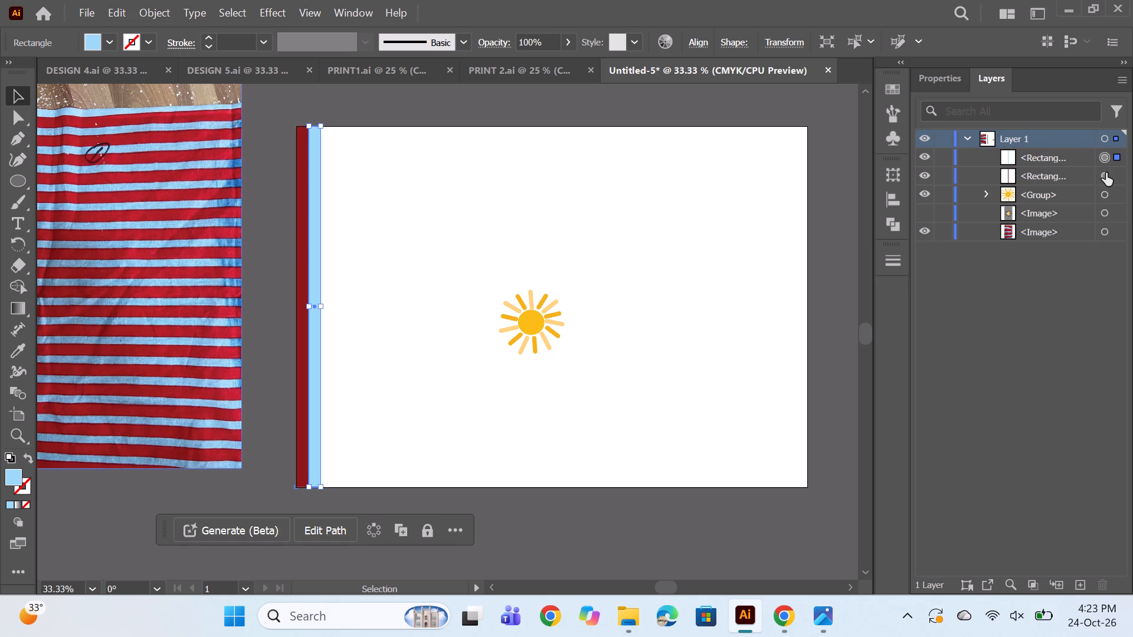
{"action": "left_click", "coordinate": [1106, 173], "text": "ctrl"}
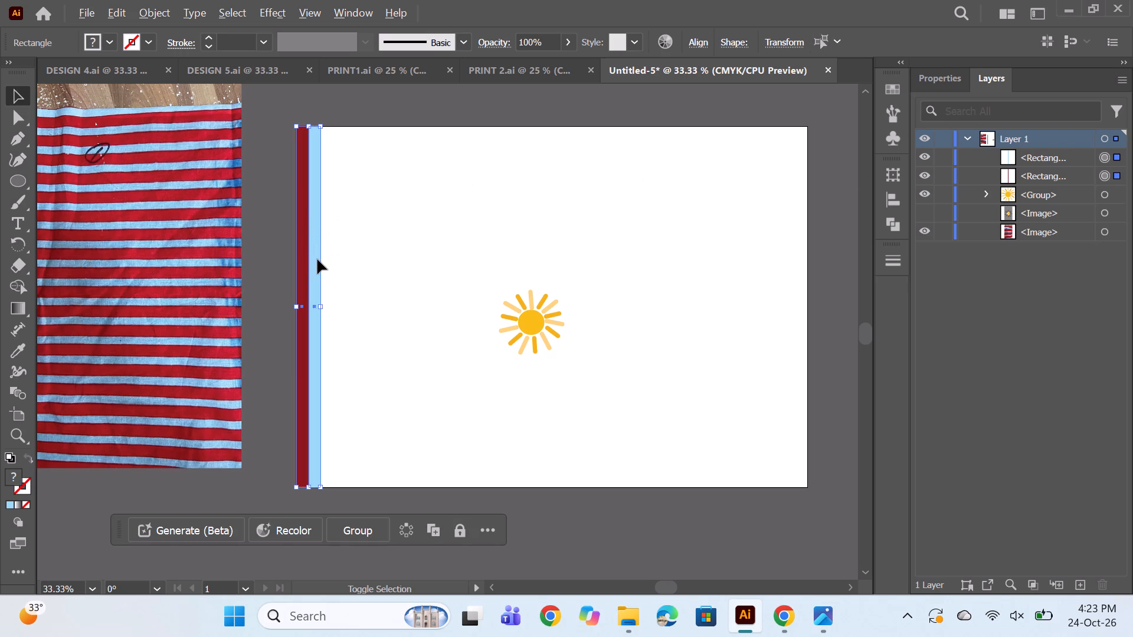
{"action": "left_click_drag", "start_coordinate": [317, 260], "coordinate": [356, 260], "text": "alt+shift"}
{"action": "left_click_drag", "start_coordinate": [315, 260], "coordinate": [341, 262], "text": "alt+shift"}
{"action": "key", "text": "ctrl+d"}
{"action": "key", "text": "ctrl+d"}
{"action": "key", "text": "ctrl+d"}
{"action": "key", "text": "ctrl+d"}
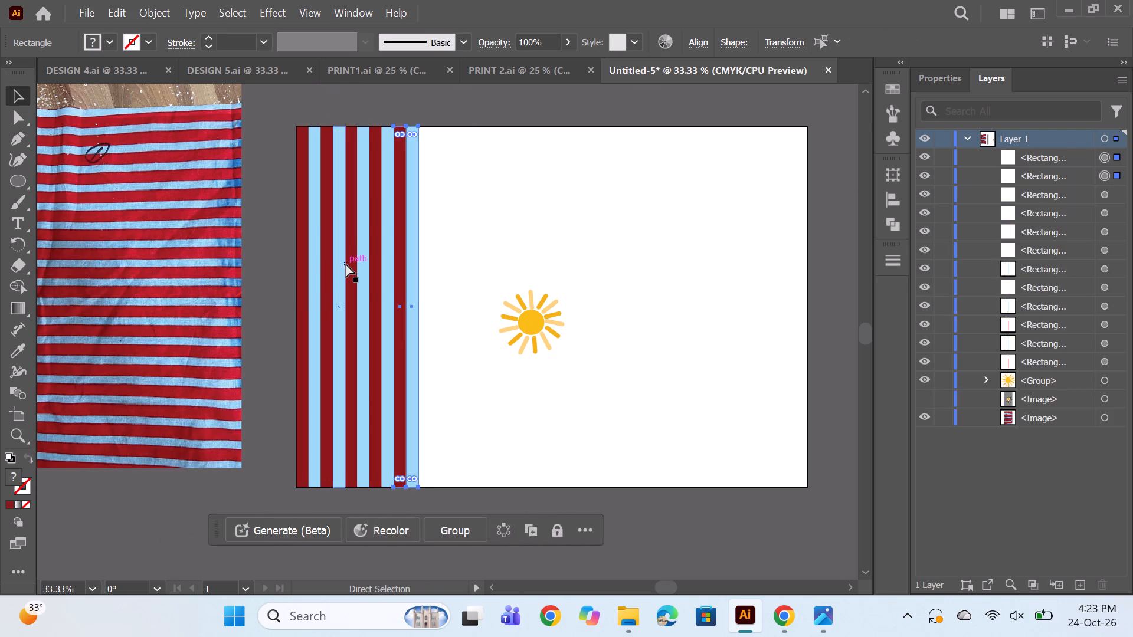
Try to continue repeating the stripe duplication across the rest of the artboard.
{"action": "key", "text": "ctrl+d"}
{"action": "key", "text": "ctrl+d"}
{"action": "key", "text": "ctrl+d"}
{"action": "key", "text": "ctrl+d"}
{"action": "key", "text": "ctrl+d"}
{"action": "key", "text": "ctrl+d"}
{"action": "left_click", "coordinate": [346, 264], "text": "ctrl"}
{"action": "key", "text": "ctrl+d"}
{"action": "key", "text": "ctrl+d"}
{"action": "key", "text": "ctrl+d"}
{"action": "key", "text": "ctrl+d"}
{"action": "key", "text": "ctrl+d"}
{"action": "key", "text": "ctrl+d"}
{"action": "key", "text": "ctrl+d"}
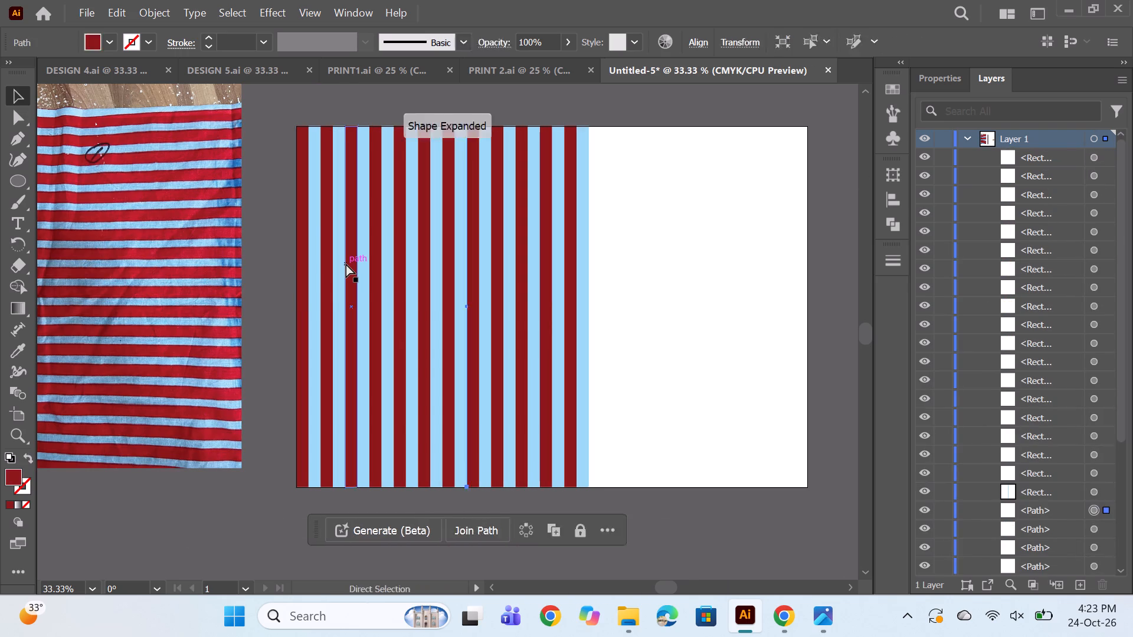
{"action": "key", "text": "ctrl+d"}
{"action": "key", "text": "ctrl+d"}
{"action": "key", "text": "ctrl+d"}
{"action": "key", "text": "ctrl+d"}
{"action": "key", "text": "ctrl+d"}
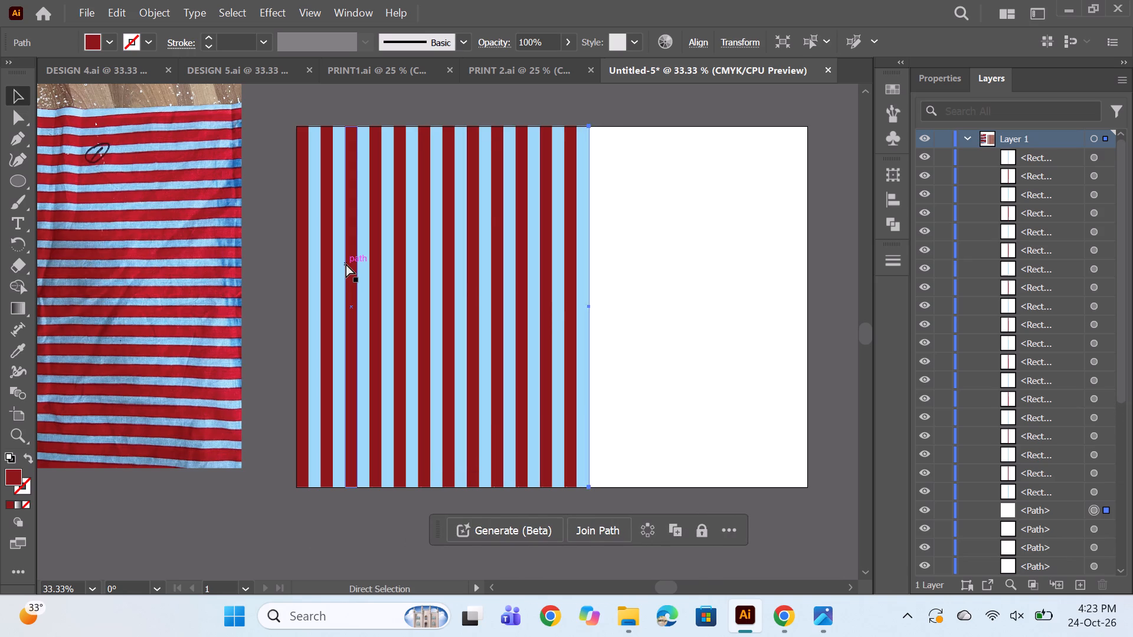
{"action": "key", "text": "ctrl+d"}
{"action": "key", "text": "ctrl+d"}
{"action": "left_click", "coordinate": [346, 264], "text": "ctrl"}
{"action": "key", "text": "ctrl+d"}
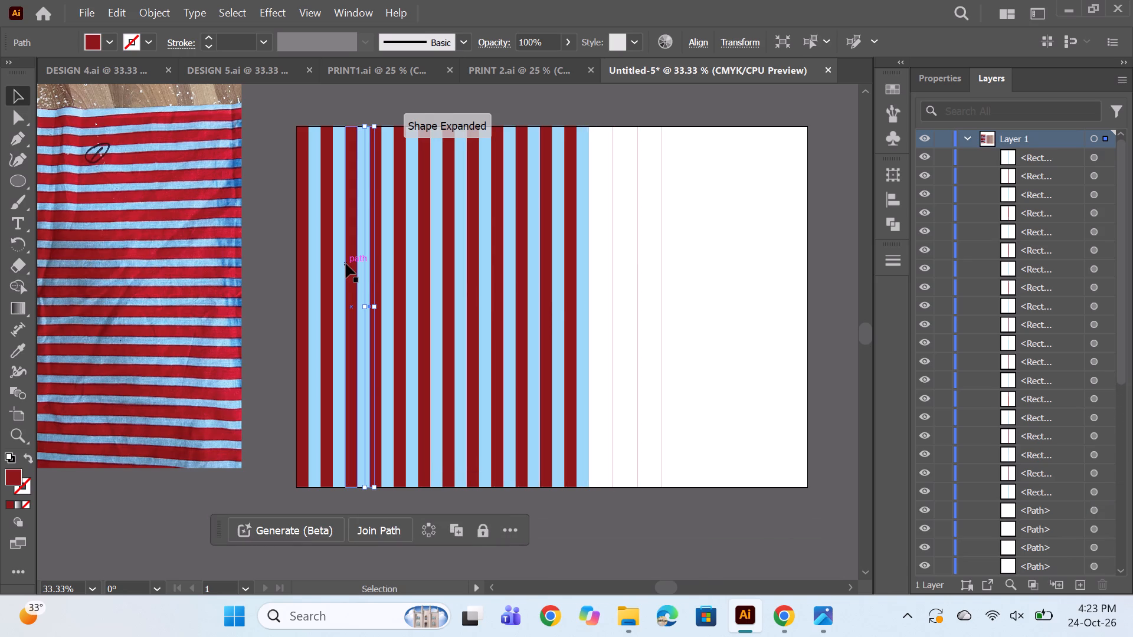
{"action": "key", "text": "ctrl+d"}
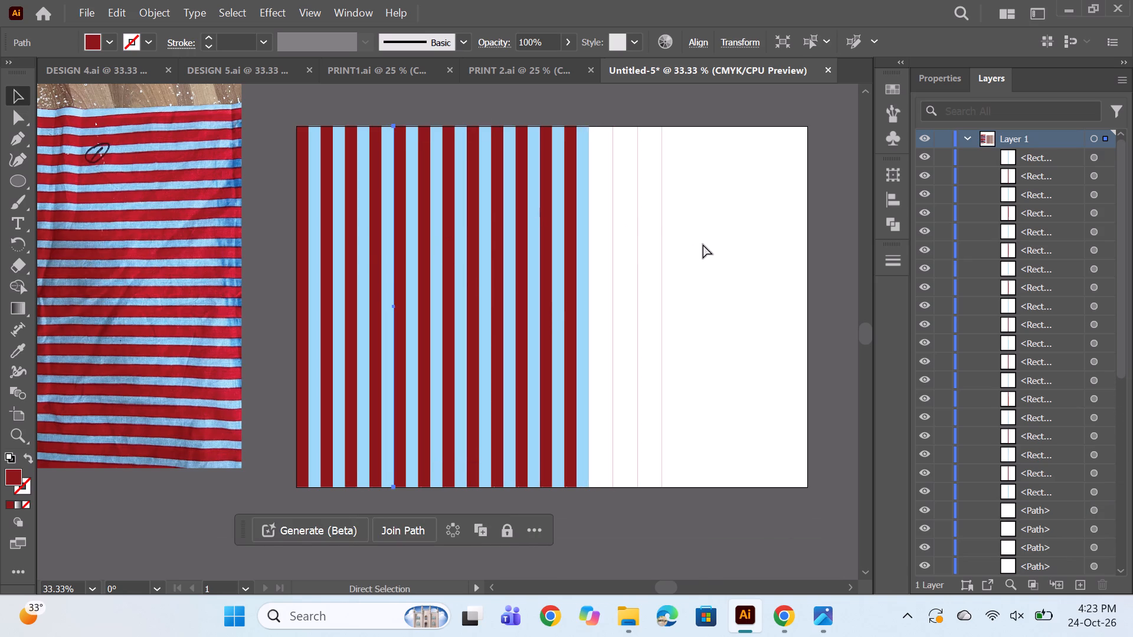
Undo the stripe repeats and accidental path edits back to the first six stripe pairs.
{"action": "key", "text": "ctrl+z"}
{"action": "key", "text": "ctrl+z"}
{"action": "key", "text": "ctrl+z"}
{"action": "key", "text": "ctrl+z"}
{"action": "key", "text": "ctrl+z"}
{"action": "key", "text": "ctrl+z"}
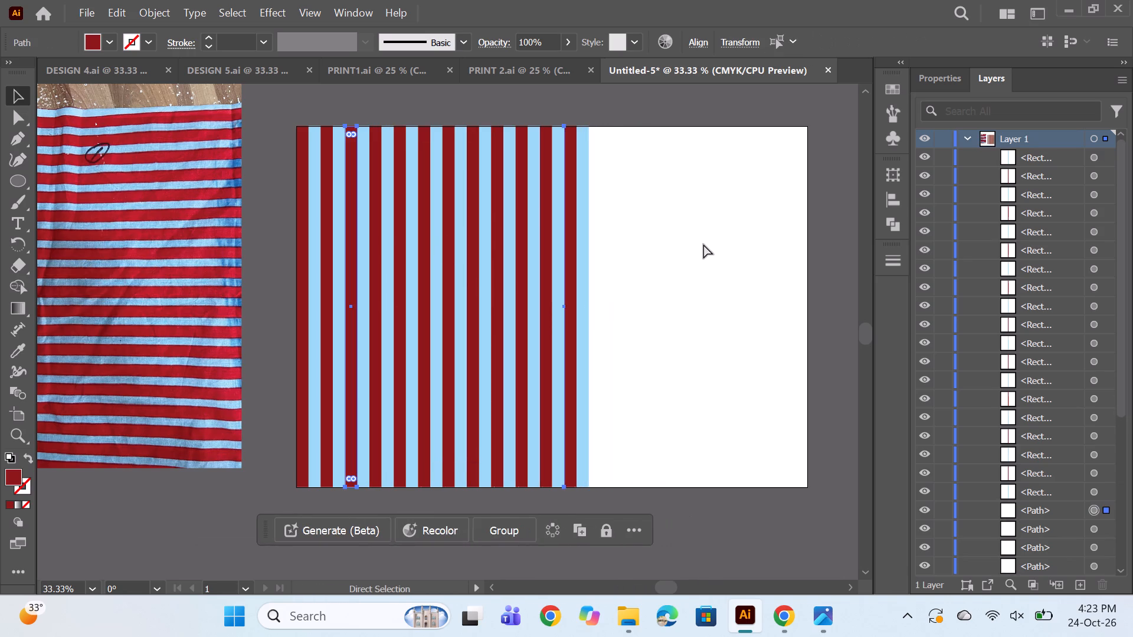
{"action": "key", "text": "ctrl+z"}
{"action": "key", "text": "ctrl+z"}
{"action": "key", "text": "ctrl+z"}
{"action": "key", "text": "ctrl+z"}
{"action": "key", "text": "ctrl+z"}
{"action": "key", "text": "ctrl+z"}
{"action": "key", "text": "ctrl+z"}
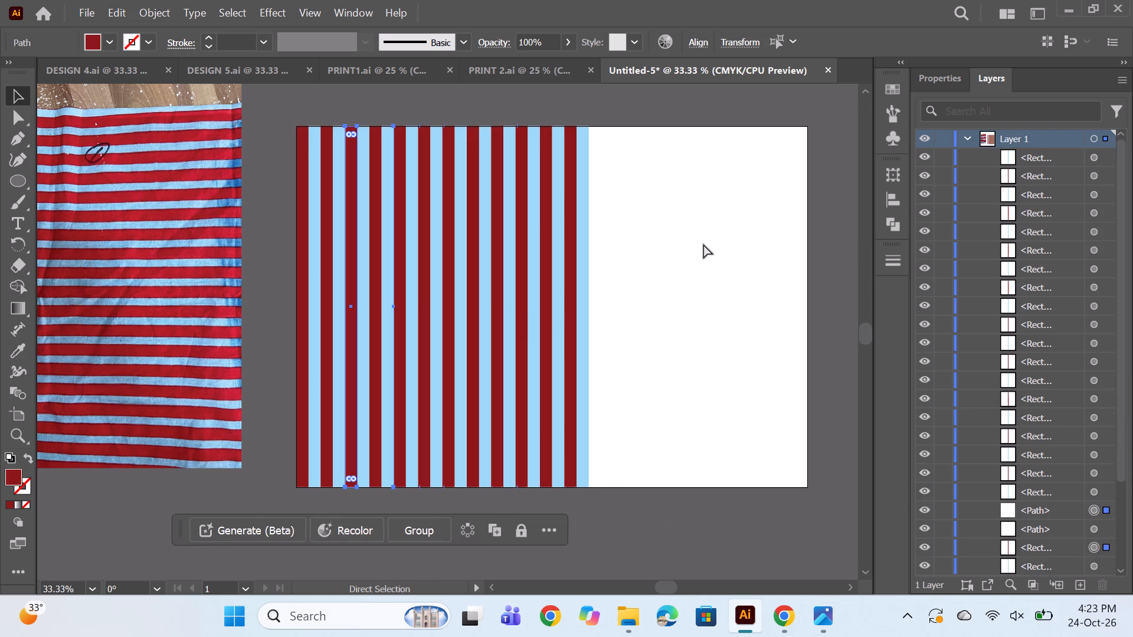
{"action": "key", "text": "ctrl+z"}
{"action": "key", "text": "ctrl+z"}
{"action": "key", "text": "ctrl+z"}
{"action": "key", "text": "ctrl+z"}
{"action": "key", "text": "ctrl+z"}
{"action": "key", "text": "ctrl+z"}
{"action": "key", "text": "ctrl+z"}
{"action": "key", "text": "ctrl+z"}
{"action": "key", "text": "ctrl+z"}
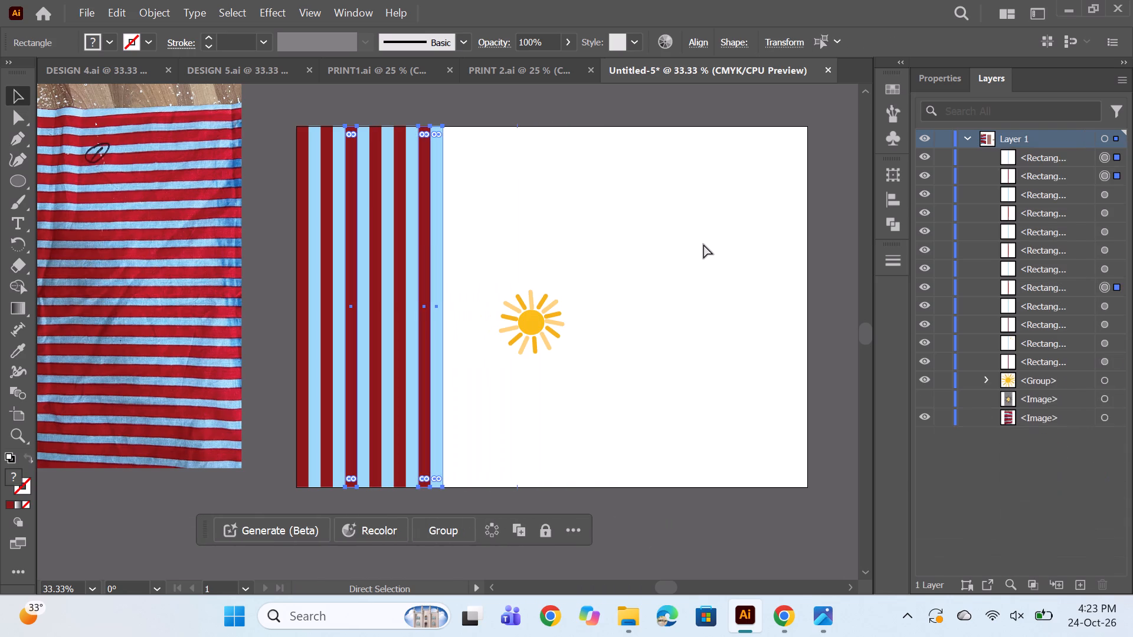
Repeat the stripe duplication until red and blue stripes fill the artboard to its right edge, and deselect them.
{"action": "key", "text": "ctrl+d"}
{"action": "key", "text": "ctrl+d"}
{"action": "key", "text": "ctrl+d"}
{"action": "key", "text": "ctrl+d"}
{"action": "key", "text": "ctrl+d"}
{"action": "key", "text": "ctrl+d"}
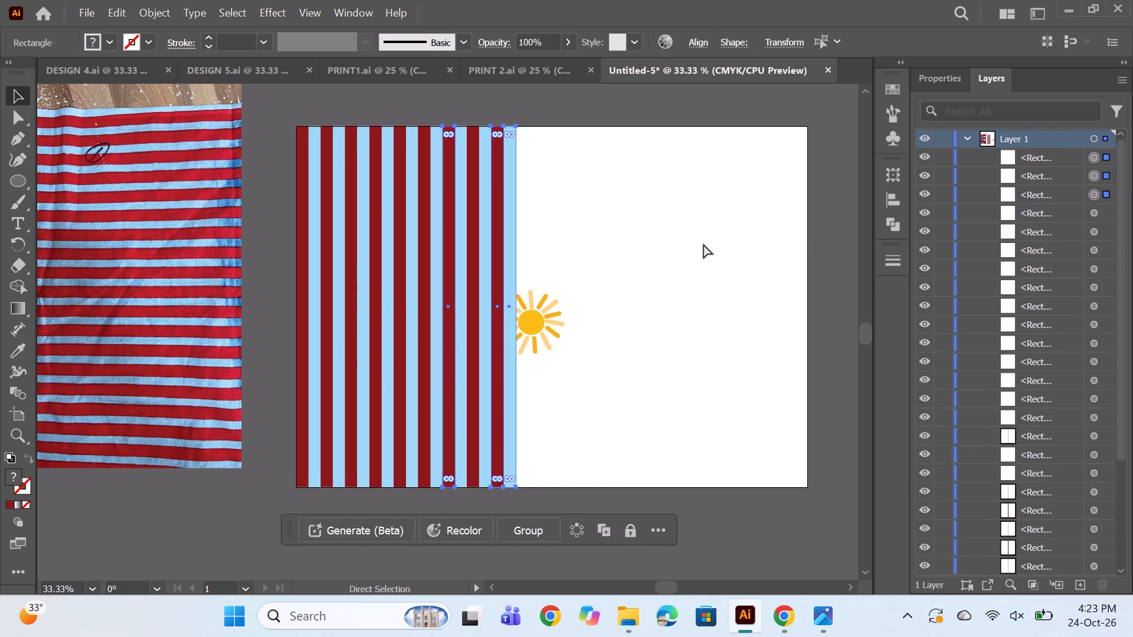
{"action": "key", "text": "ctrl+d"}
{"action": "key", "text": "ctrl+d"}
{"action": "key", "text": "ctrl+d"}
{"action": "key", "text": "ctrl+d"}
{"action": "key", "text": "ctrl+d"}
{"action": "key", "text": "ctrl+d"}
{"action": "key", "text": "ctrl+d"}
{"action": "key", "text": "ctrl+d"}
{"action": "key", "text": "ctrl+d"}
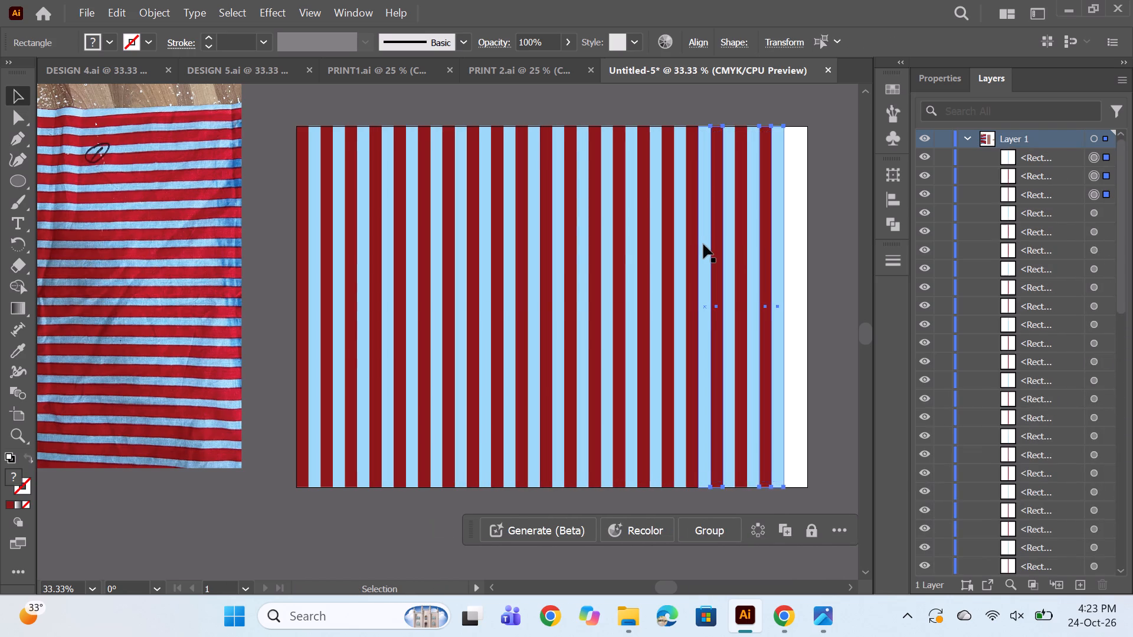
{"action": "key", "text": "ctrl+d"}
{"action": "left_click", "coordinate": [828, 237], "text": "ctrl"}
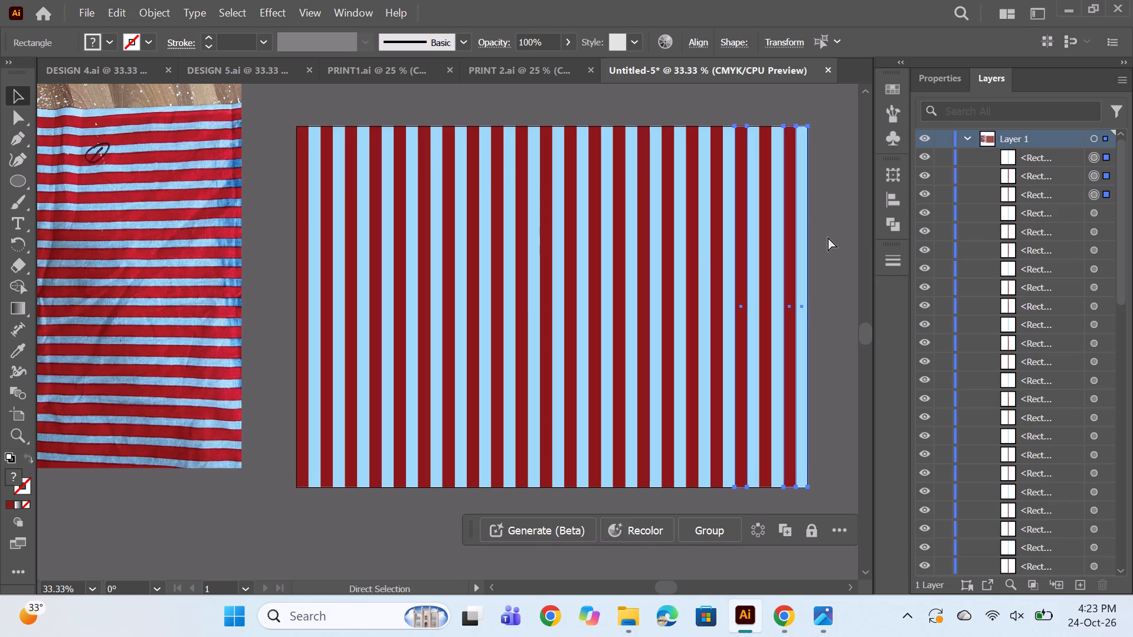
Move the sun group above all the stripe rectangles in the layer's stacking order.
{"action": "scroll", "coordinate": [986, 263], "scroll_direction": "down", "scroll_amount": 20}
{"action": "left_click_drag", "start_coordinate": [1015, 534], "coordinate": [1015, 533]}
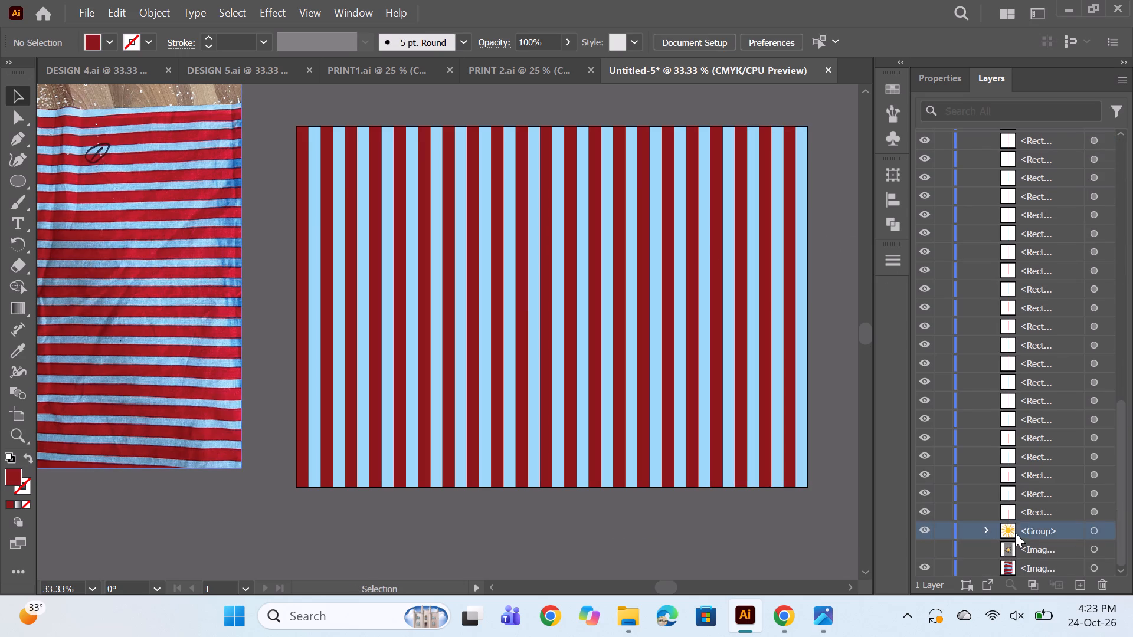
{"action": "left_click_drag", "start_coordinate": [1015, 533], "coordinate": [1063, 119]}
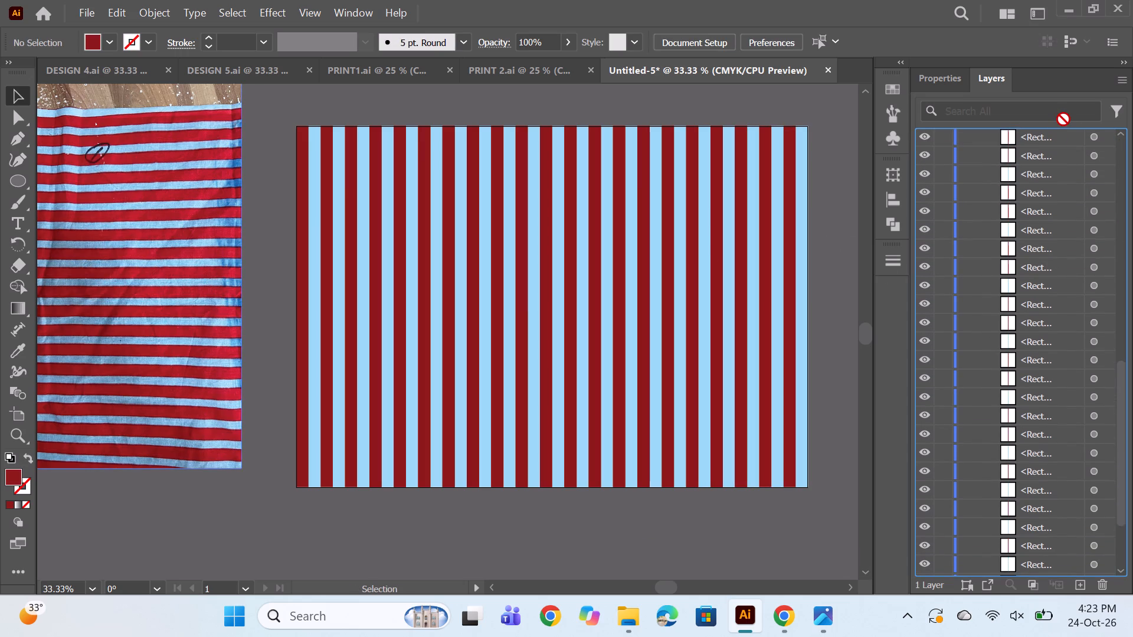
{"action": "left_click_drag", "start_coordinate": [1063, 119], "coordinate": [1025, 125]}
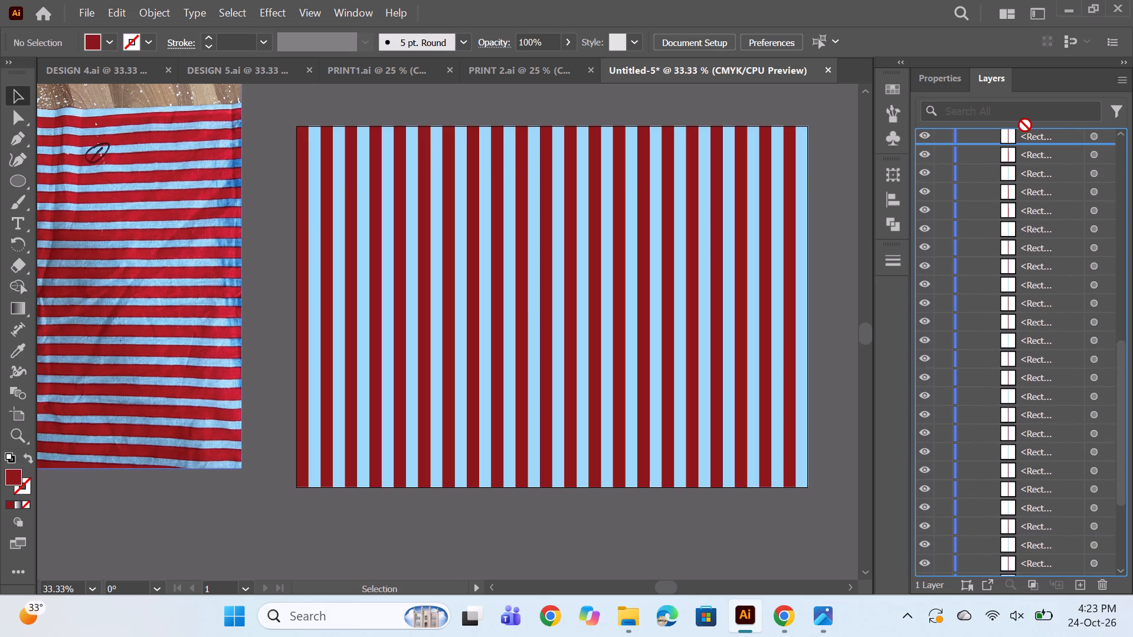
{"action": "left_click_drag", "start_coordinate": [1025, 125], "coordinate": [1031, 116]}
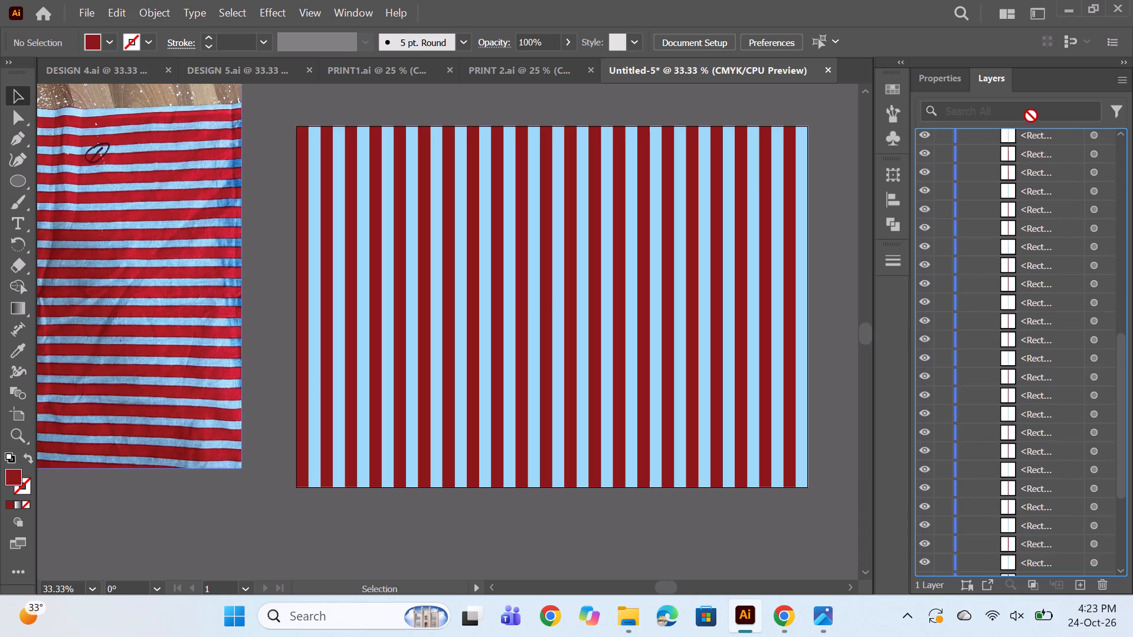
{"action": "left_click_drag", "start_coordinate": [1031, 116], "coordinate": [1027, 161]}
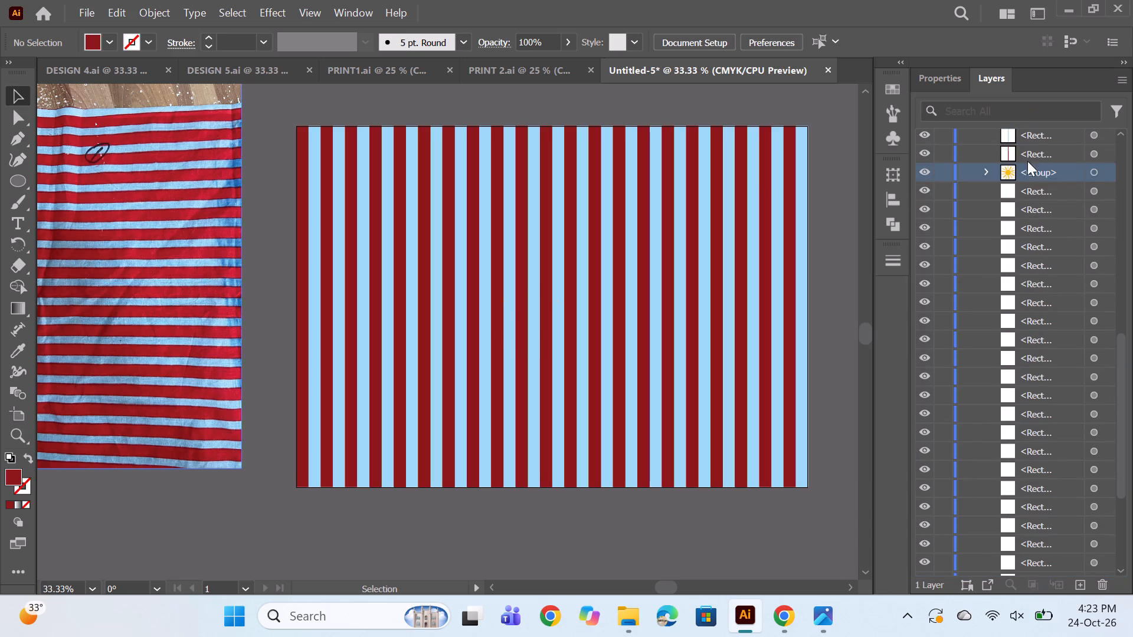
{"action": "scroll", "coordinate": [1024, 251], "scroll_direction": "up", "scroll_amount": 5}
{"action": "left_click_drag", "start_coordinate": [1016, 448], "coordinate": [1056, 145]}
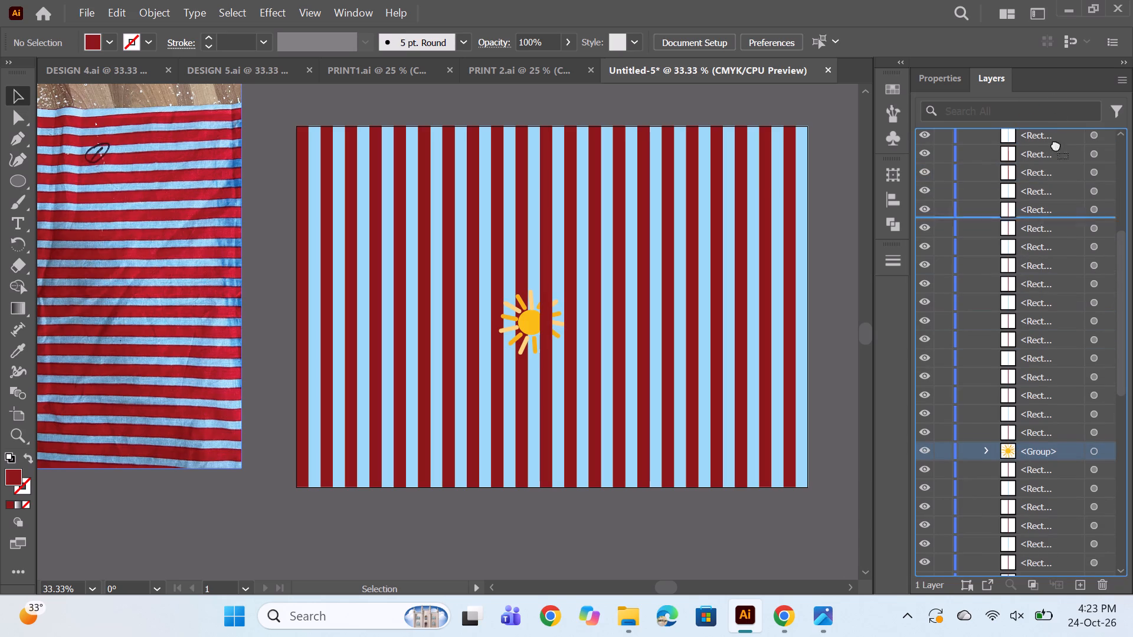
{"action": "left_click_drag", "start_coordinate": [1056, 145], "coordinate": [1042, 147]}
{"action": "scroll", "coordinate": [1044, 278], "scroll_direction": "up", "scroll_amount": 11}
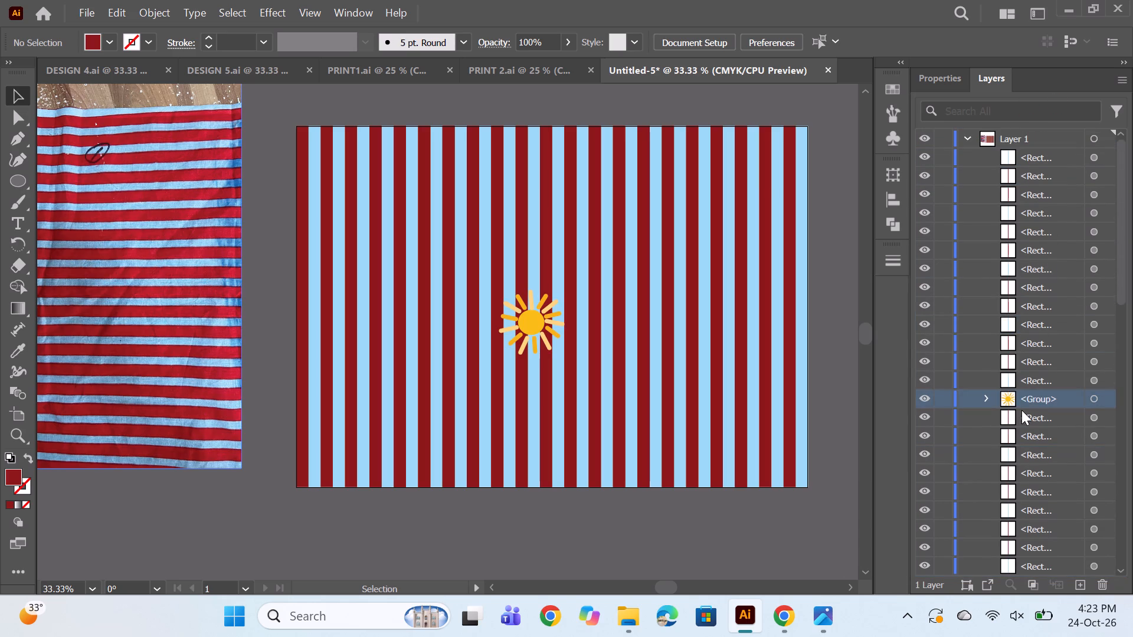
{"action": "left_click_drag", "start_coordinate": [1032, 400], "coordinate": [1023, 146]}
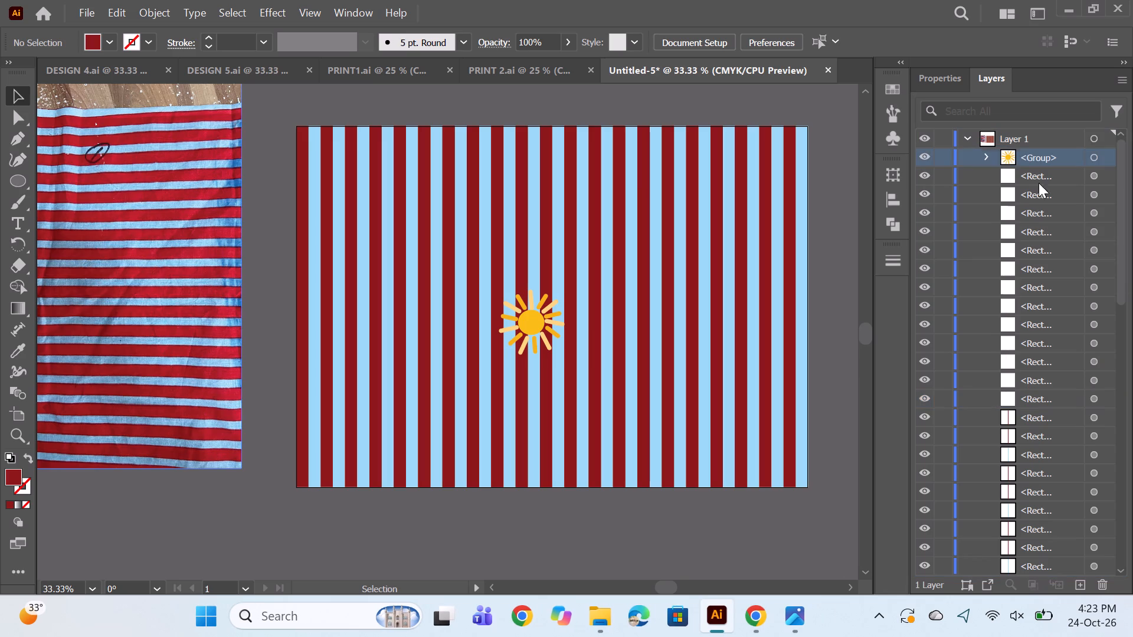
Move the sun to the artboard's upper-left area, scale it down to about three and a half stripes wide, and deselect it.
{"action": "left_click", "coordinate": [16, 92]}
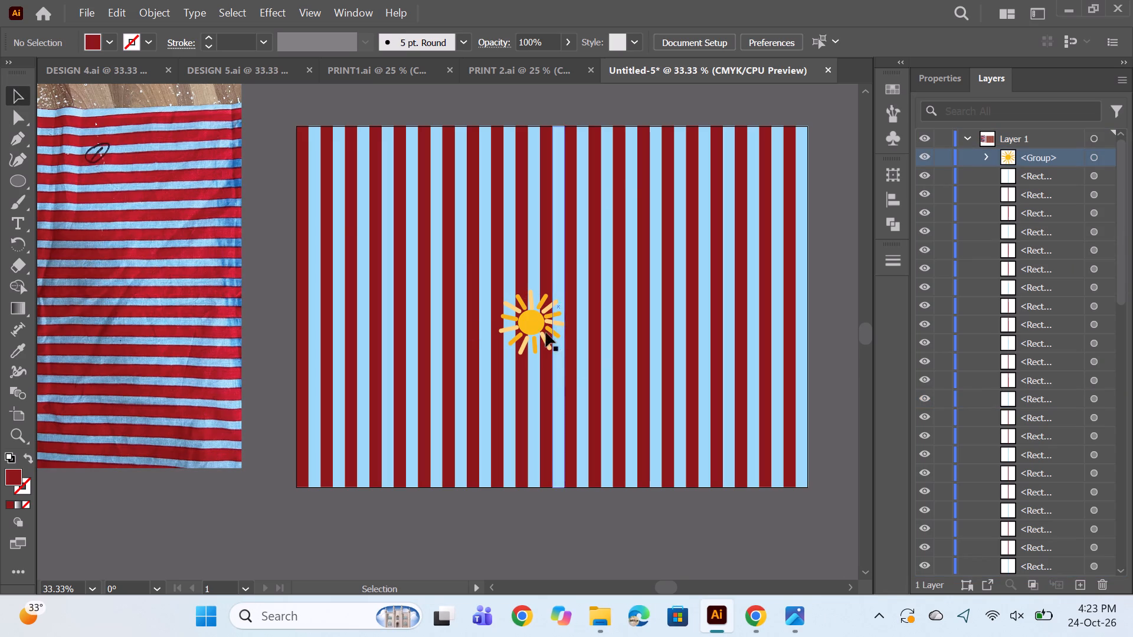
{"action": "left_click_drag", "start_coordinate": [538, 328], "coordinate": [374, 198]}
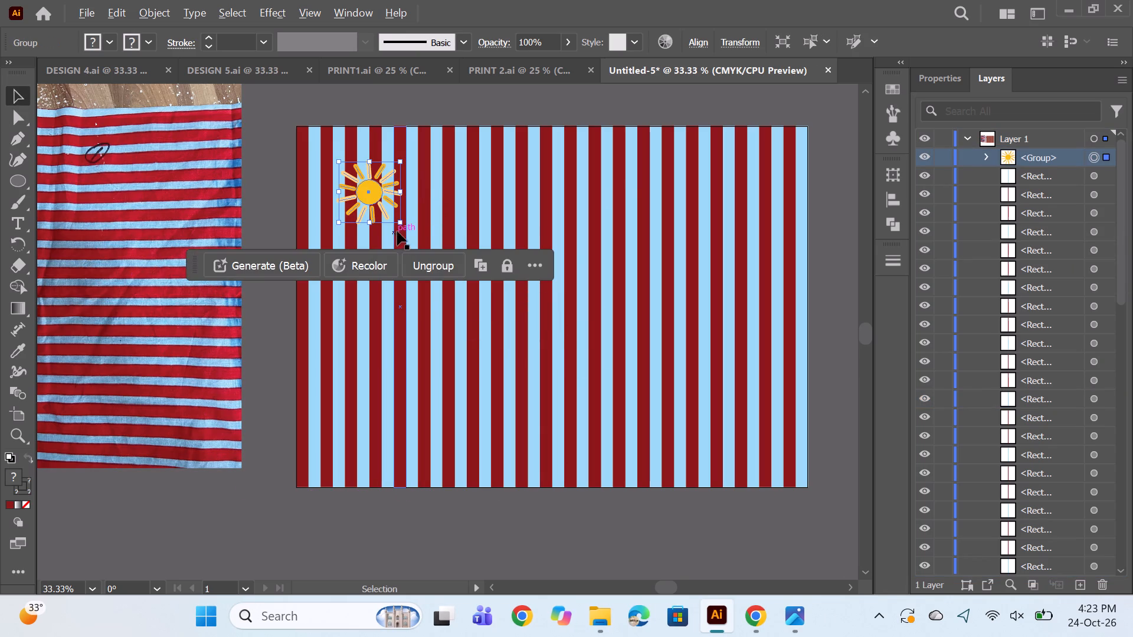
{"action": "left_click_drag", "start_coordinate": [400, 221], "coordinate": [386, 209]}
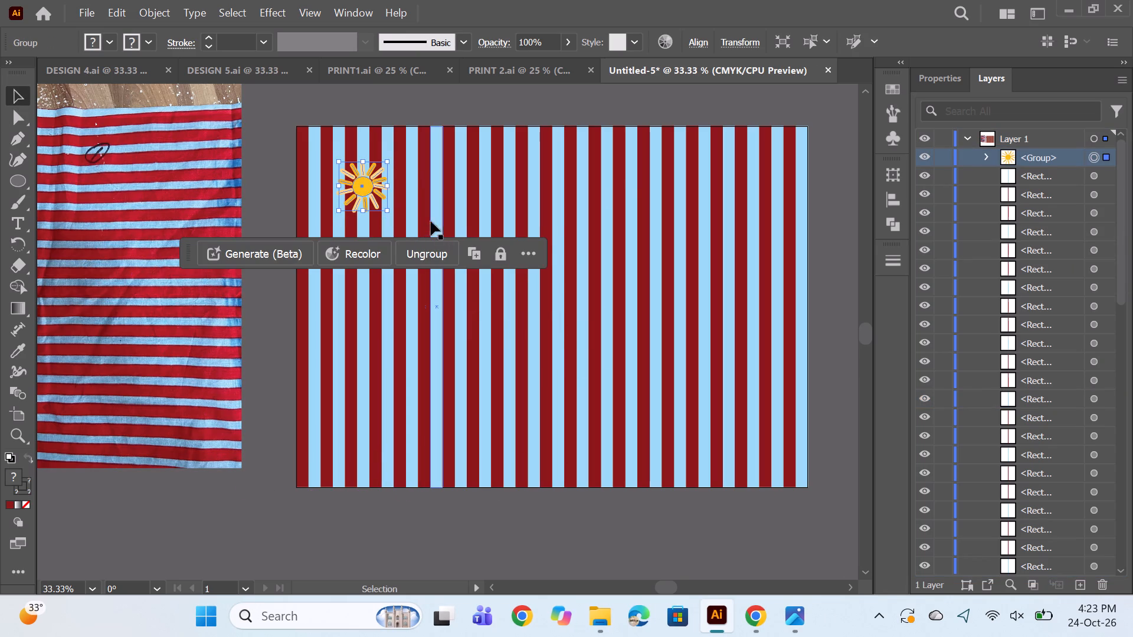
{"action": "left_click", "coordinate": [428, 212]}
{"action": "scroll", "coordinate": [558, 208], "scroll_direction": "down", "scroll_amount": 1, "text": "alt"}
{"action": "scroll", "coordinate": [460, 179], "scroll_direction": "up", "scroll_amount": 1}
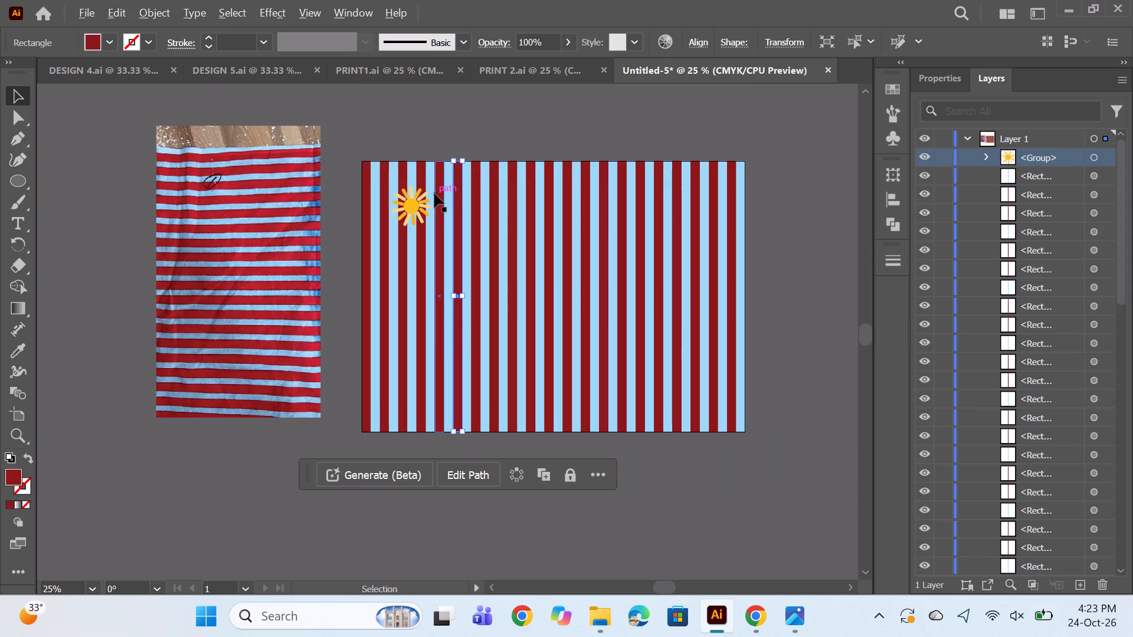
{"action": "scroll", "coordinate": [434, 193], "scroll_direction": "up", "scroll_amount": 1, "text": "alt"}
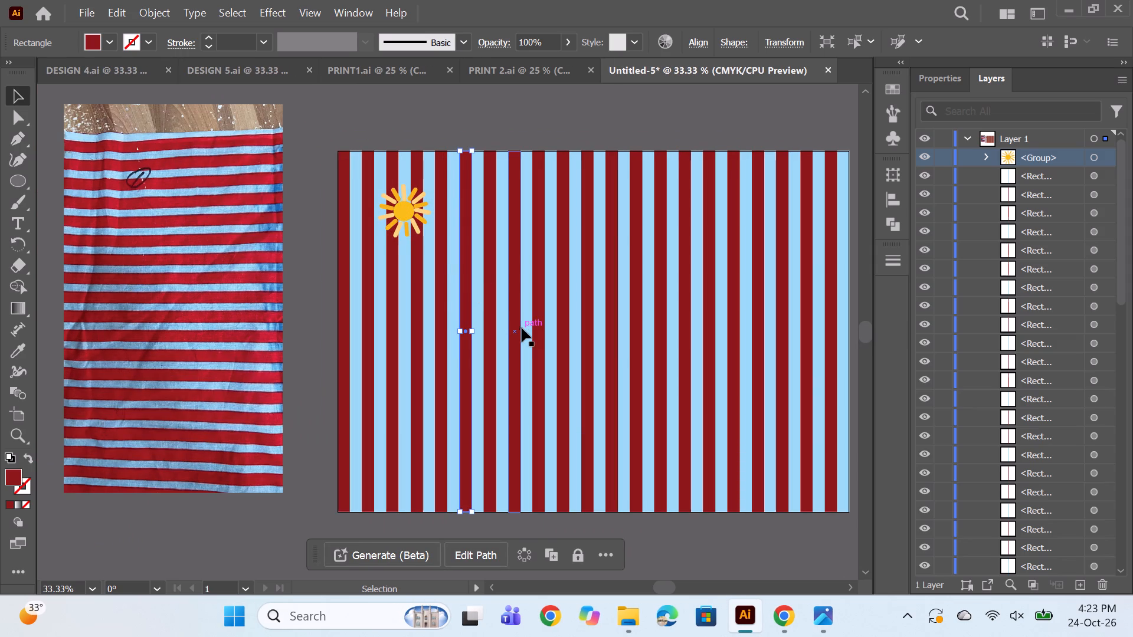
{"action": "left_click", "coordinate": [404, 207]}
{"action": "left_click_drag", "start_coordinate": [428, 238], "coordinate": [427, 238]}
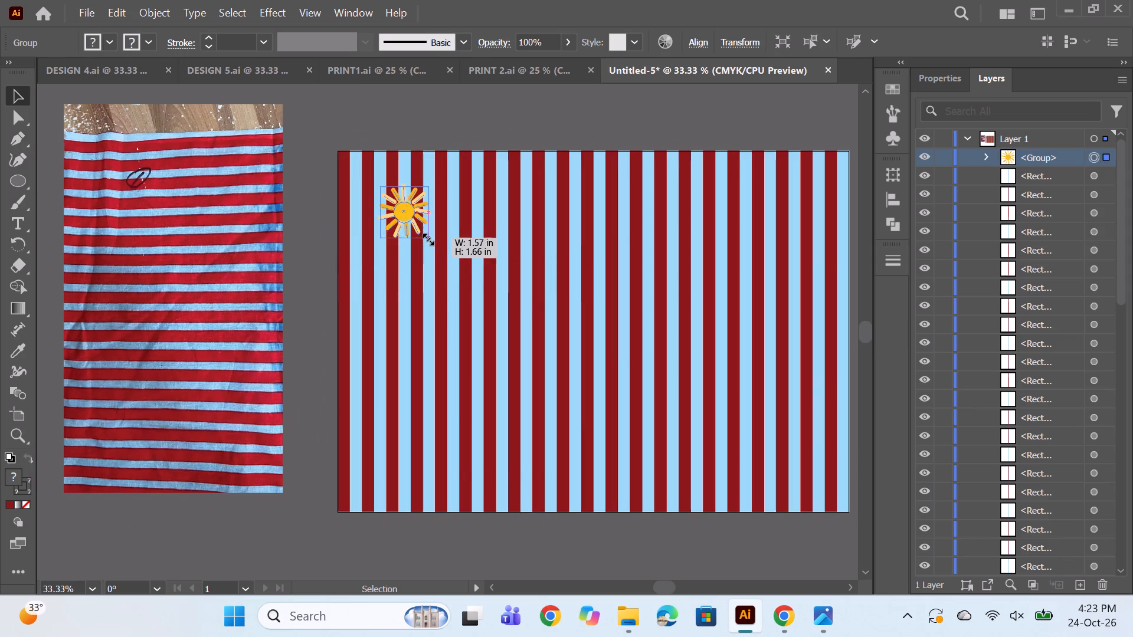
{"action": "left_click_drag", "start_coordinate": [427, 238], "coordinate": [423, 232]}
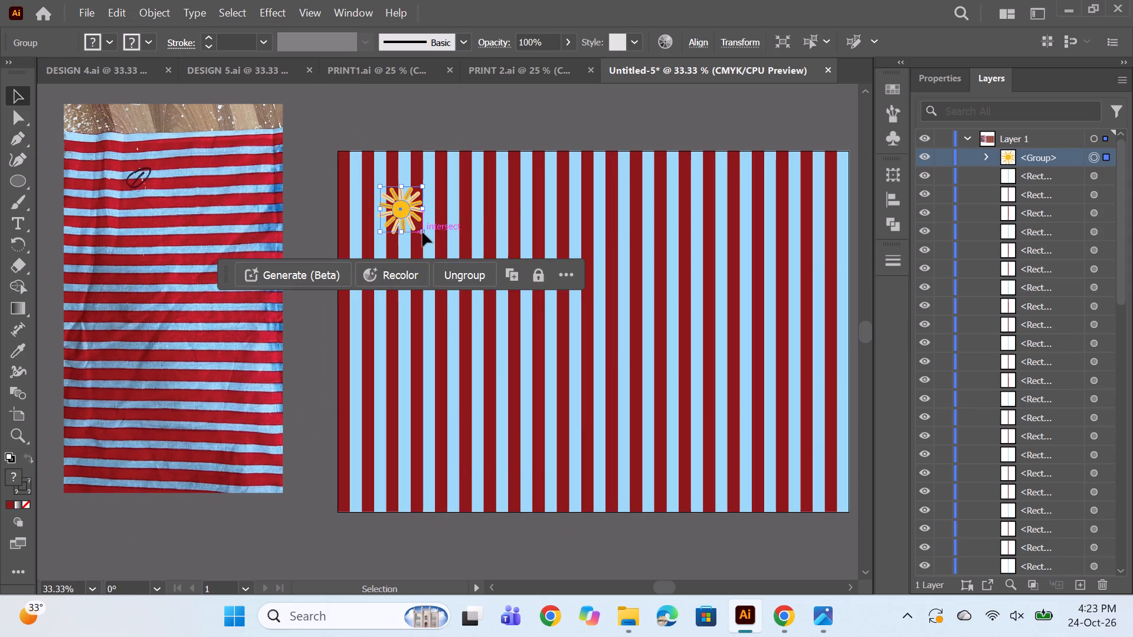
{"action": "left_click", "coordinate": [546, 129]}
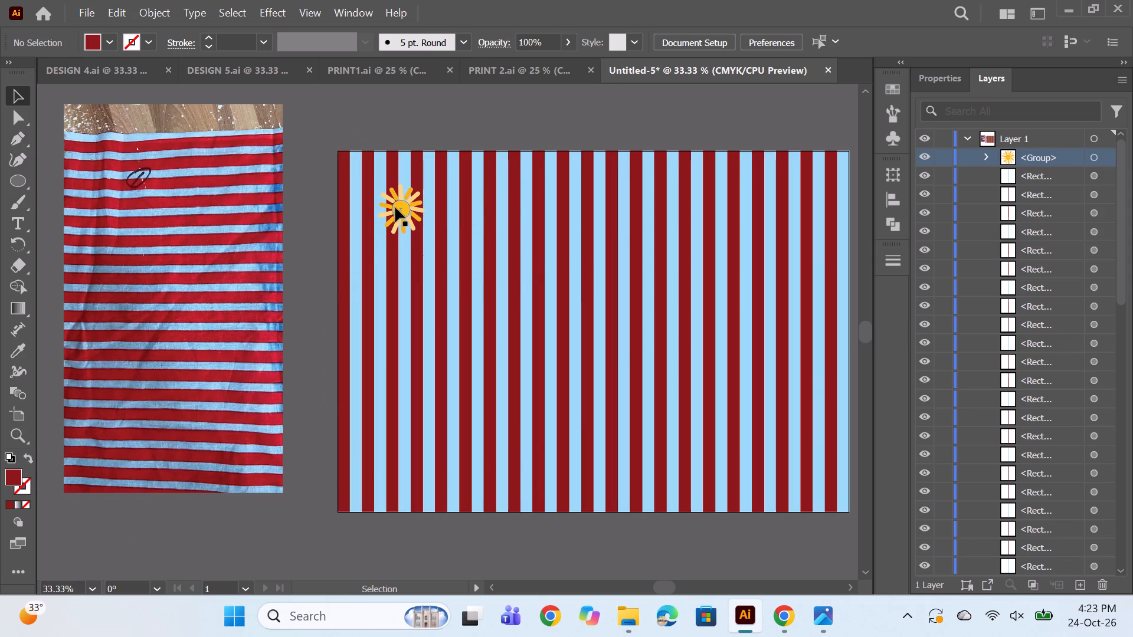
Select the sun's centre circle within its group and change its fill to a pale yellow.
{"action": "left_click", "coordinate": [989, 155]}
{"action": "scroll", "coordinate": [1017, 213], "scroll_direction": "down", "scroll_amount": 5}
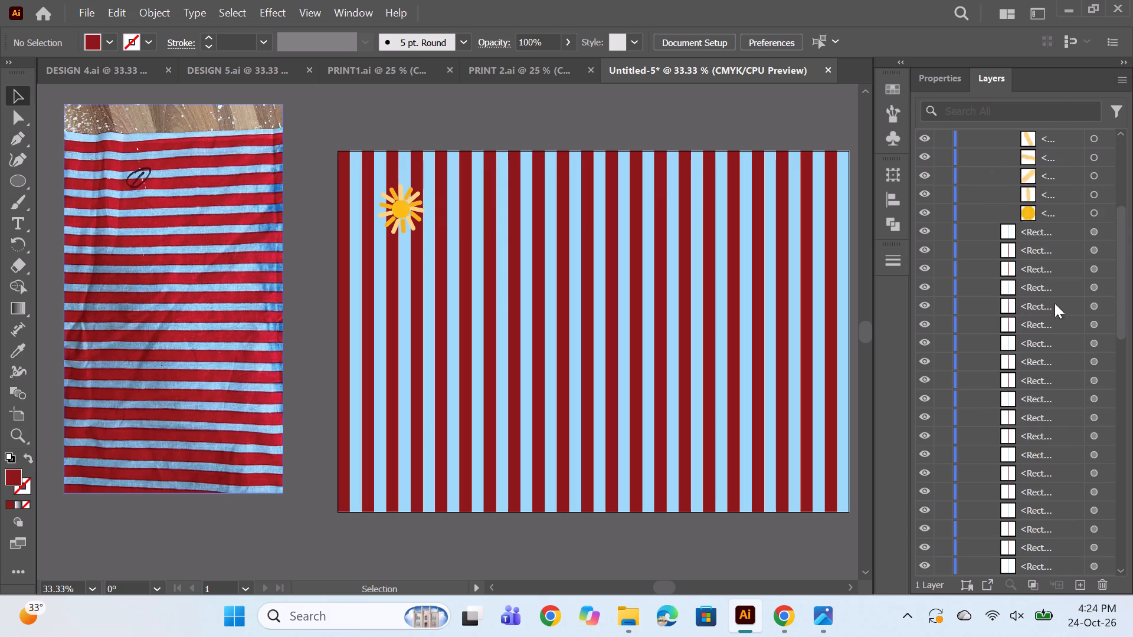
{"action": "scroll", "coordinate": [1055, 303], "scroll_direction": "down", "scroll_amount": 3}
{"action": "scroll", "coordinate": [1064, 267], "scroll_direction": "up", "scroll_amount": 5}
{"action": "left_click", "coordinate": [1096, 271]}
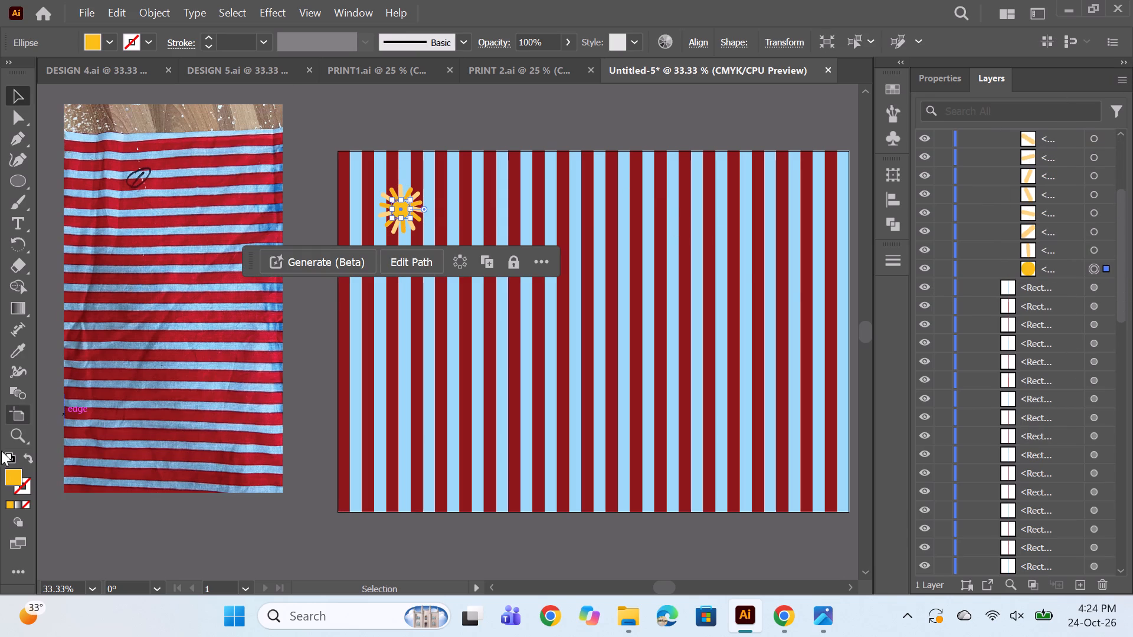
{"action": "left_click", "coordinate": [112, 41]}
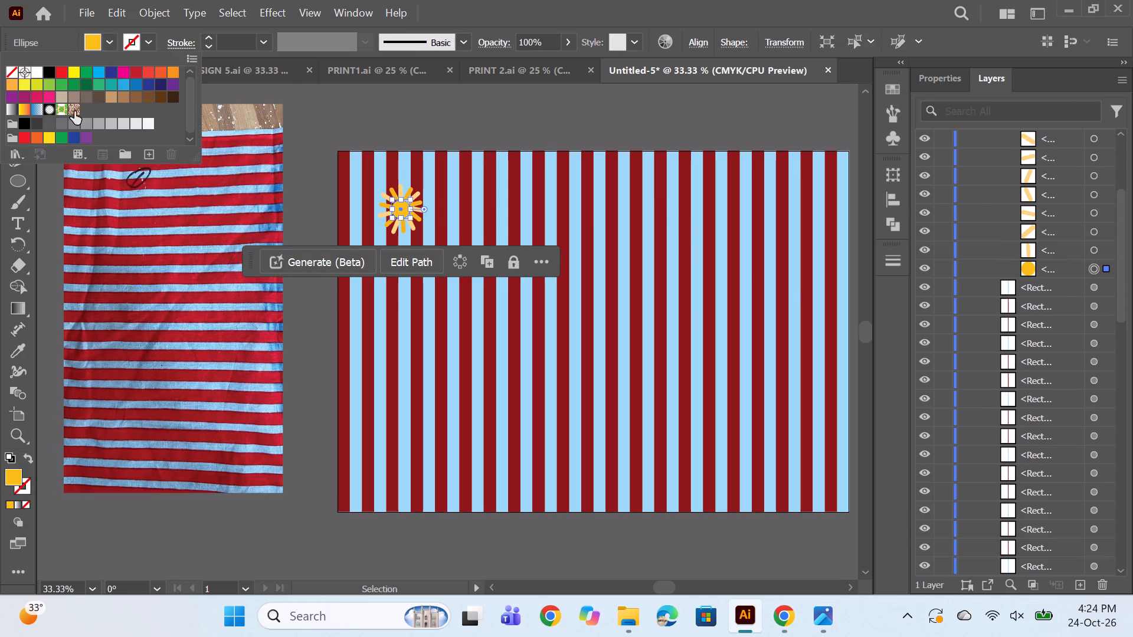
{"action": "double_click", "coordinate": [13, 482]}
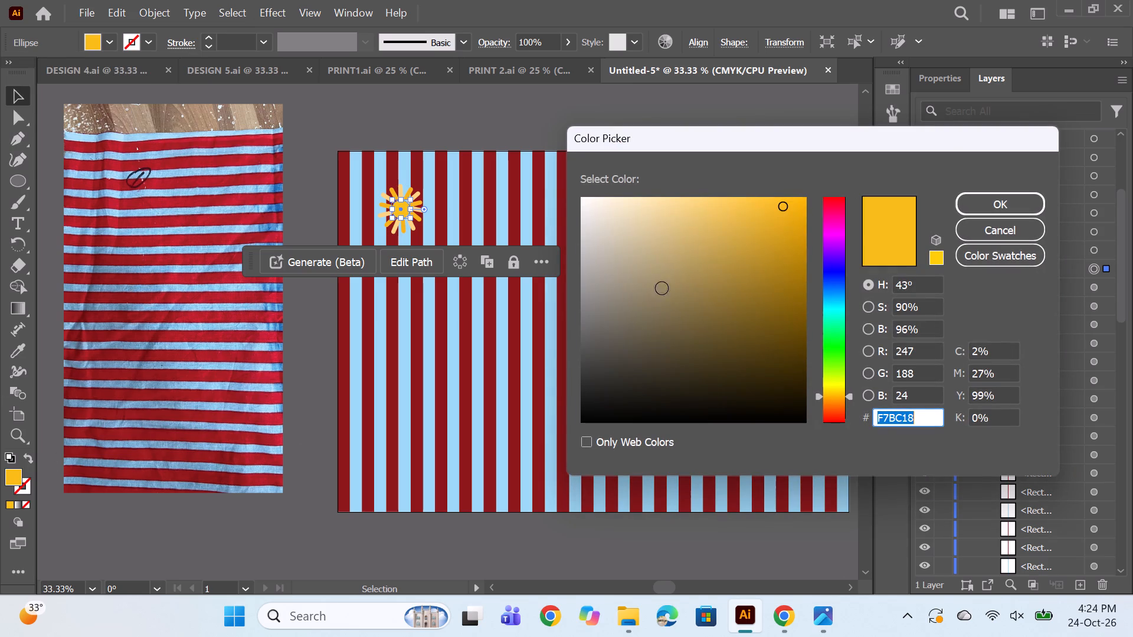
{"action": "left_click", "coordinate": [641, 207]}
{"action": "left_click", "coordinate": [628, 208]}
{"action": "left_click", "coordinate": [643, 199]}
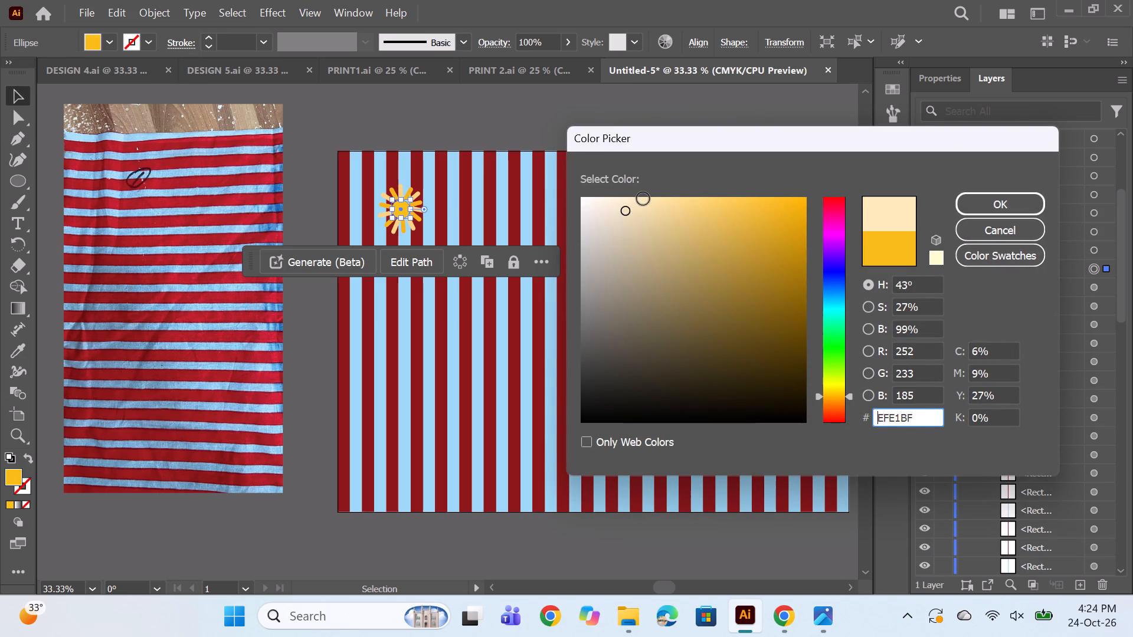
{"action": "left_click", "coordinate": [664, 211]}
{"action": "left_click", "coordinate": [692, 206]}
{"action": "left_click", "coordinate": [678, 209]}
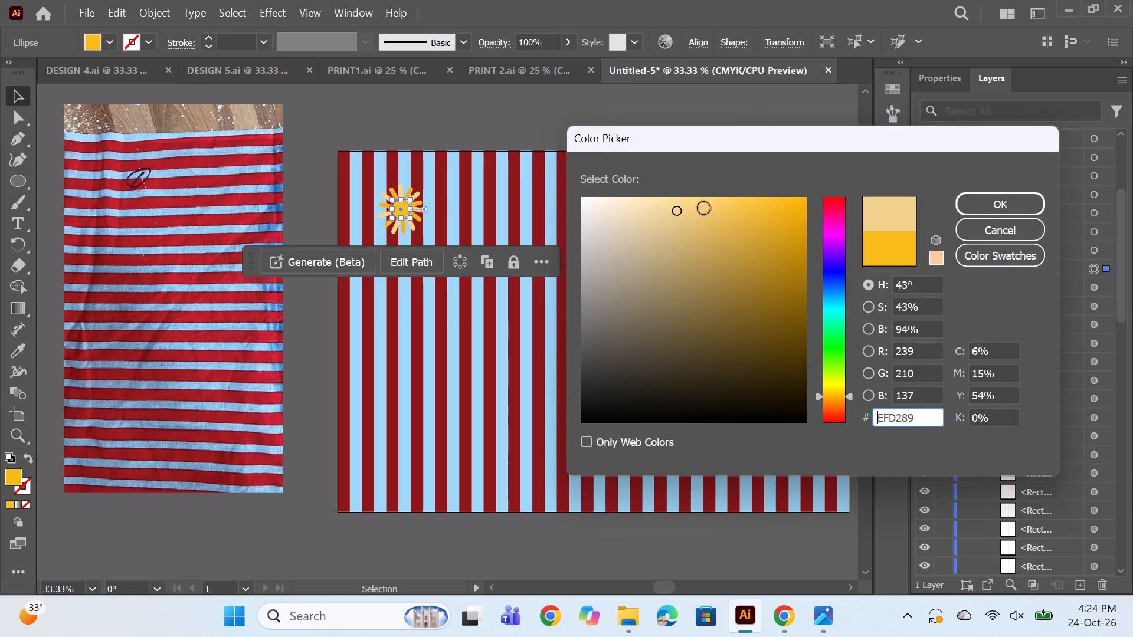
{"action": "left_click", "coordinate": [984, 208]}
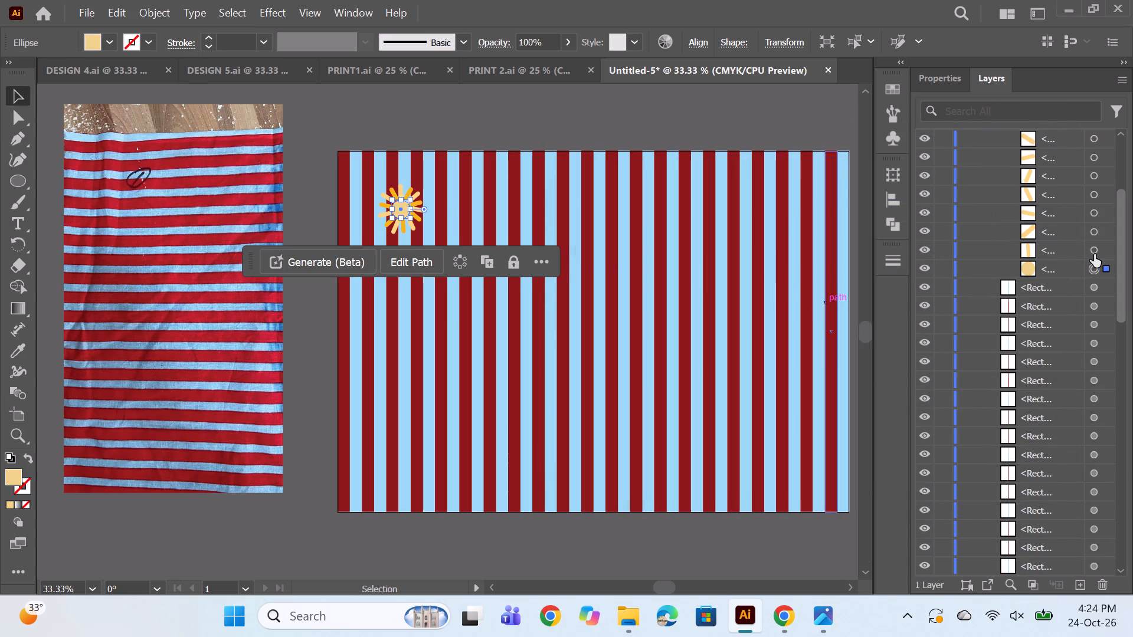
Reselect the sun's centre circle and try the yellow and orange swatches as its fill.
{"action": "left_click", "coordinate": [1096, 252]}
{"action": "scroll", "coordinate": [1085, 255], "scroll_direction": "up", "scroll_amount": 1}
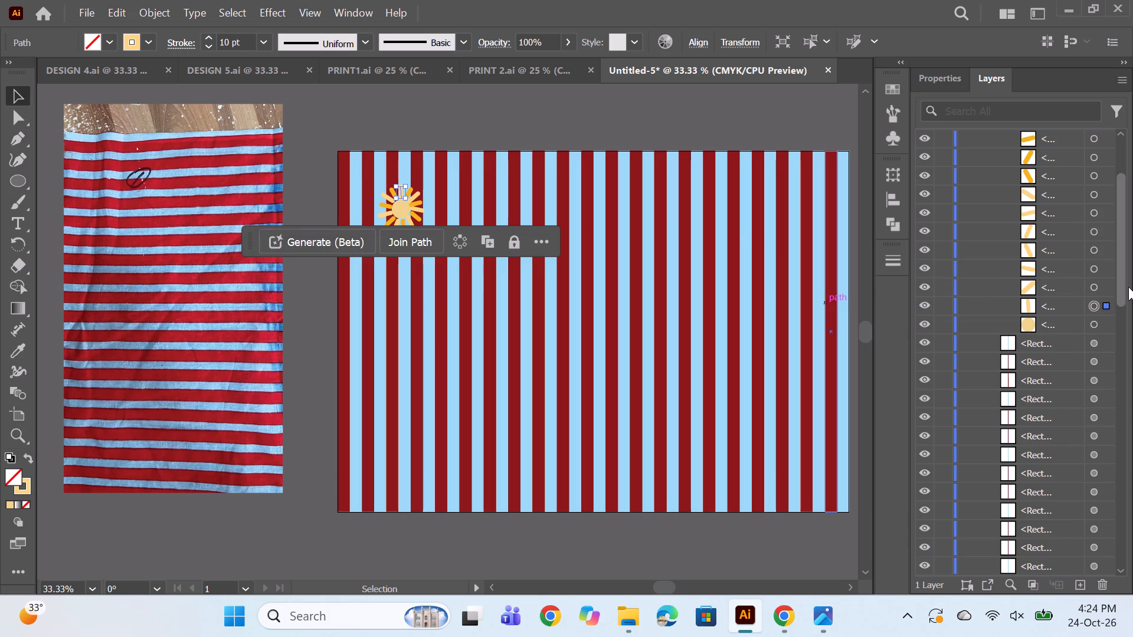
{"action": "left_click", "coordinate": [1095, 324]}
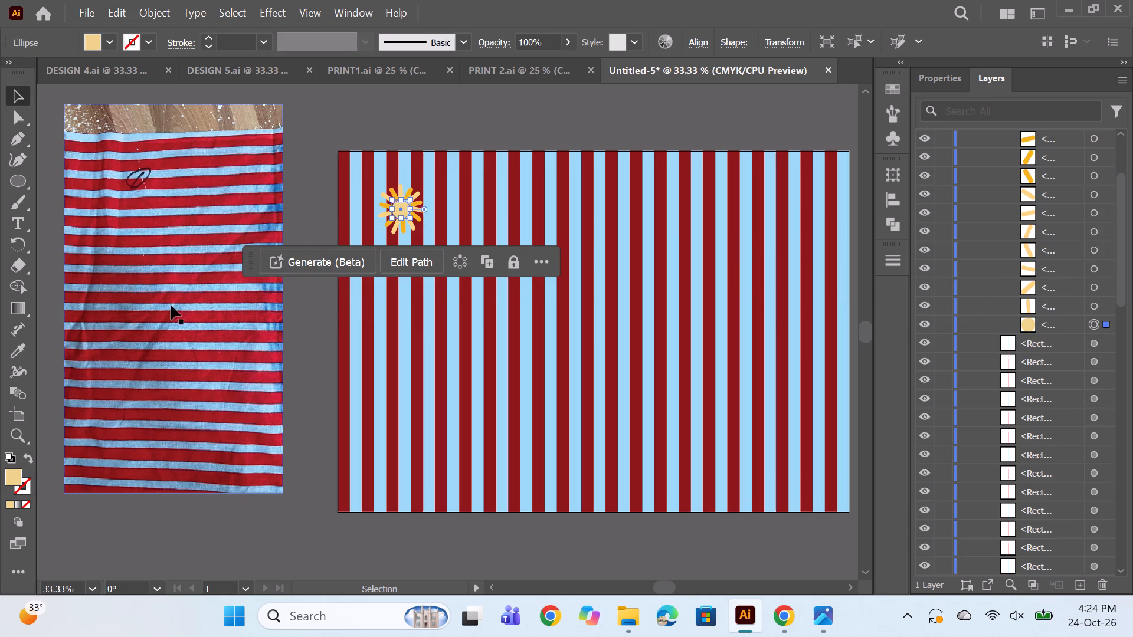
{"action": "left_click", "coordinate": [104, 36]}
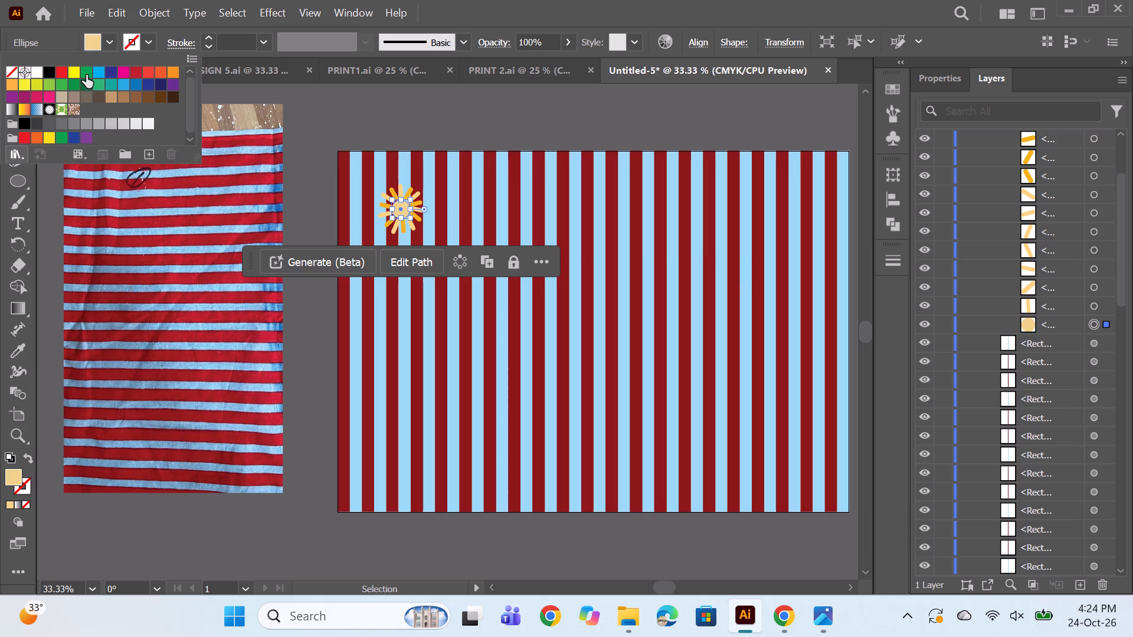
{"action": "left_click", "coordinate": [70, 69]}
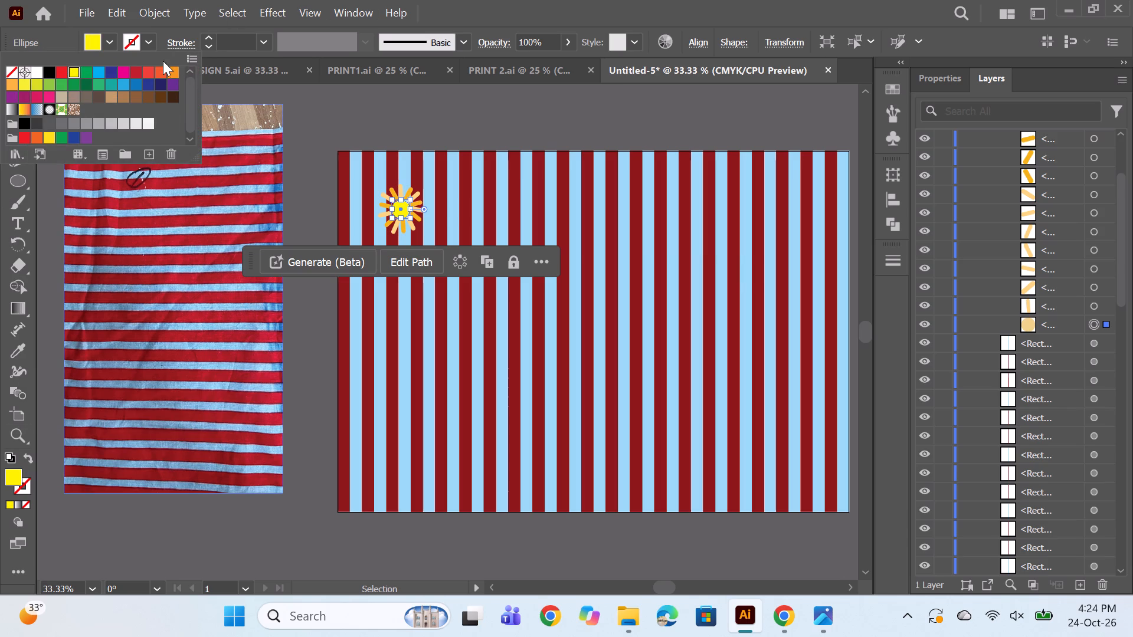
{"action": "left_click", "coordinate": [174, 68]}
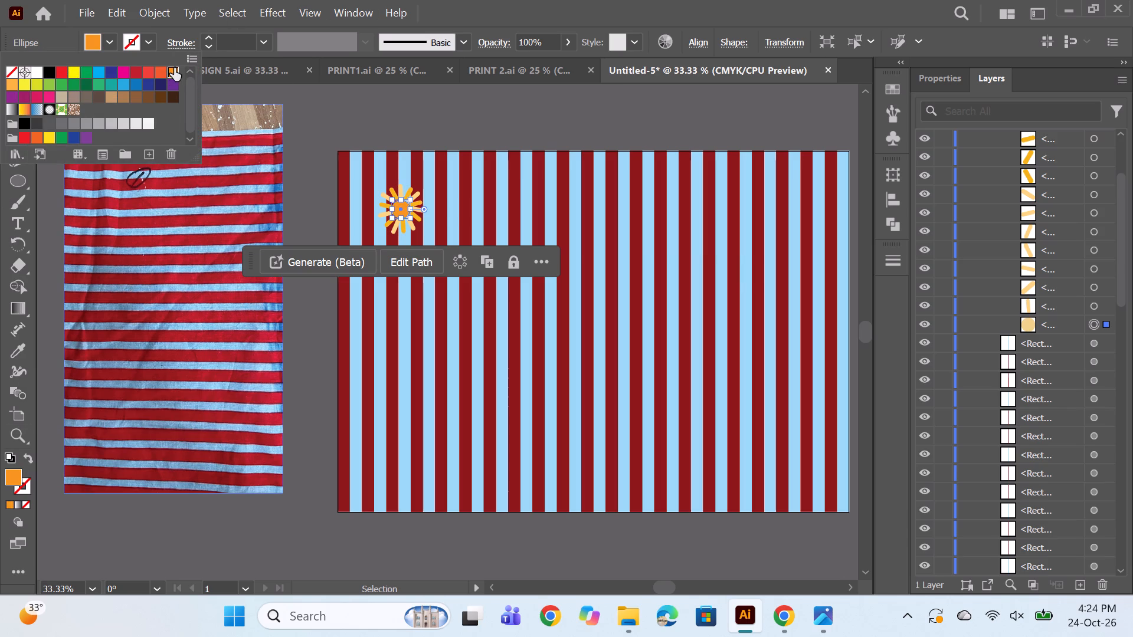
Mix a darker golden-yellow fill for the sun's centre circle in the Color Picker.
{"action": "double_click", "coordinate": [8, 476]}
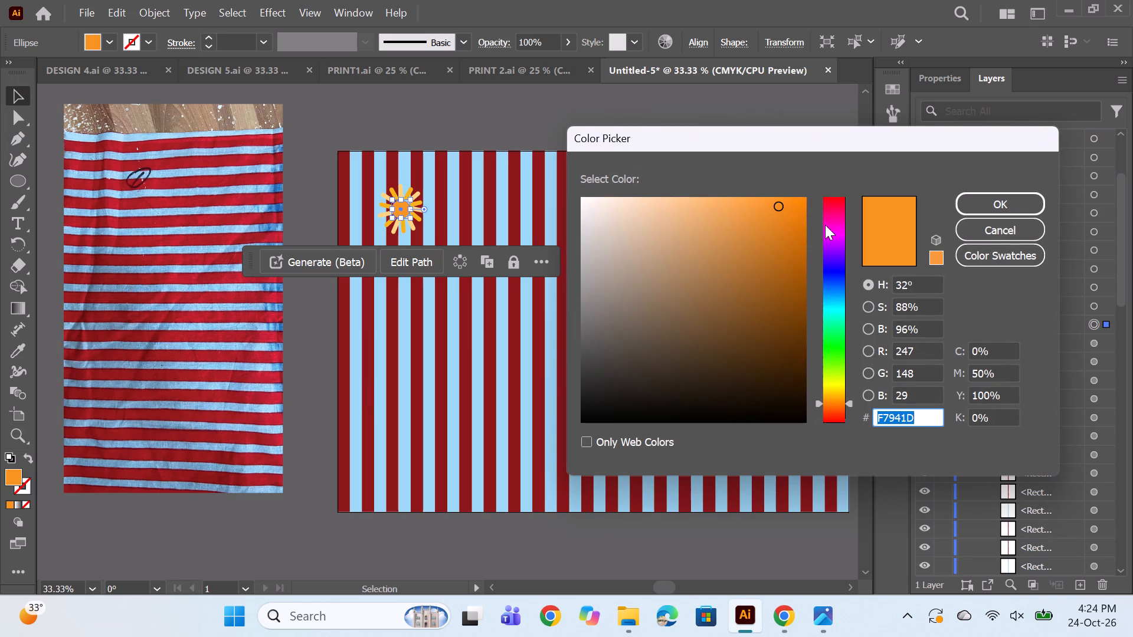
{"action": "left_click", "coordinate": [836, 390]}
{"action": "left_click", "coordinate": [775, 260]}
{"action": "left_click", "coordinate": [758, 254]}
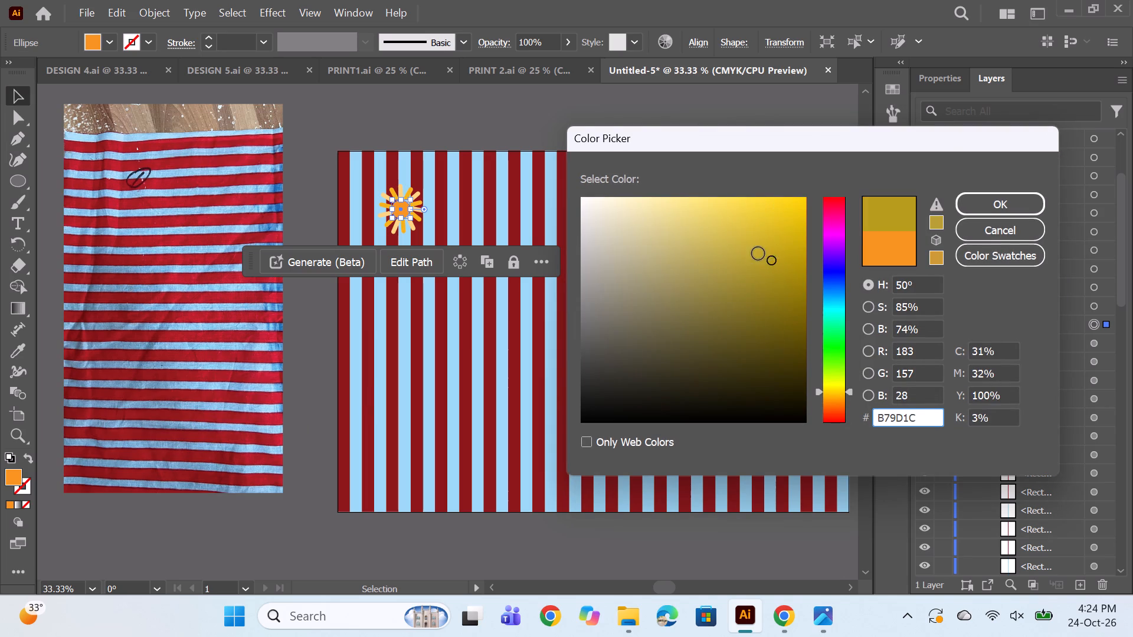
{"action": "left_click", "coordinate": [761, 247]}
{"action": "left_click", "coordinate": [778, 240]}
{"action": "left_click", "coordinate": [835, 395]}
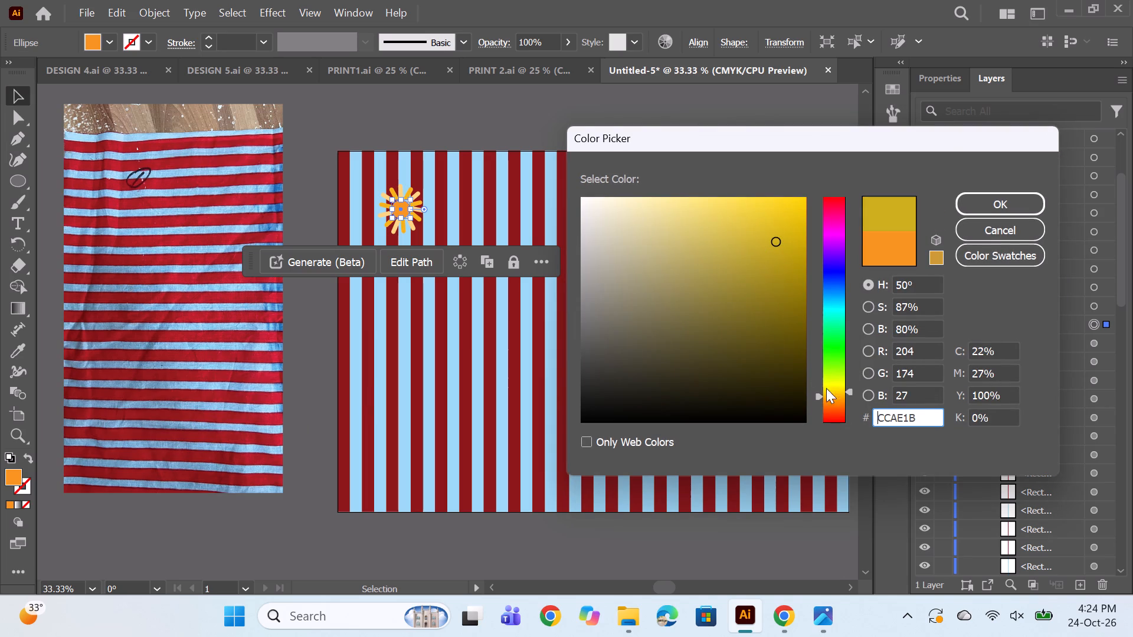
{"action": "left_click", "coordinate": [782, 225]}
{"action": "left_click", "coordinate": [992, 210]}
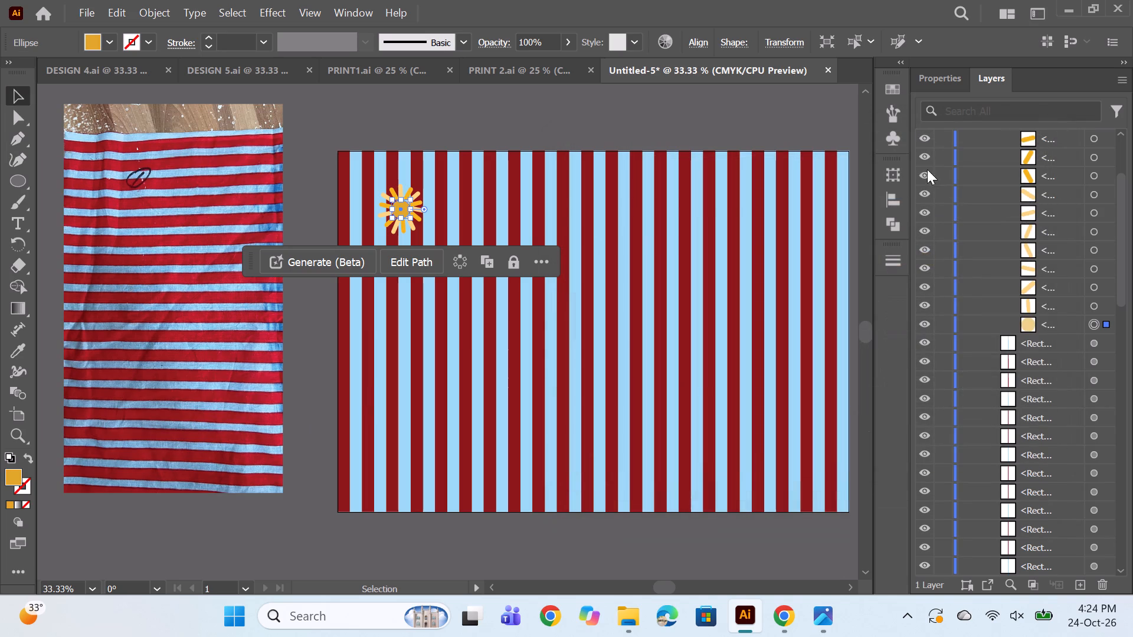
Brighten the centre circle's fill to a fully saturated golden orange and deselect it.
{"action": "double_click", "coordinate": [15, 478]}
{"action": "left_click", "coordinate": [767, 207]}
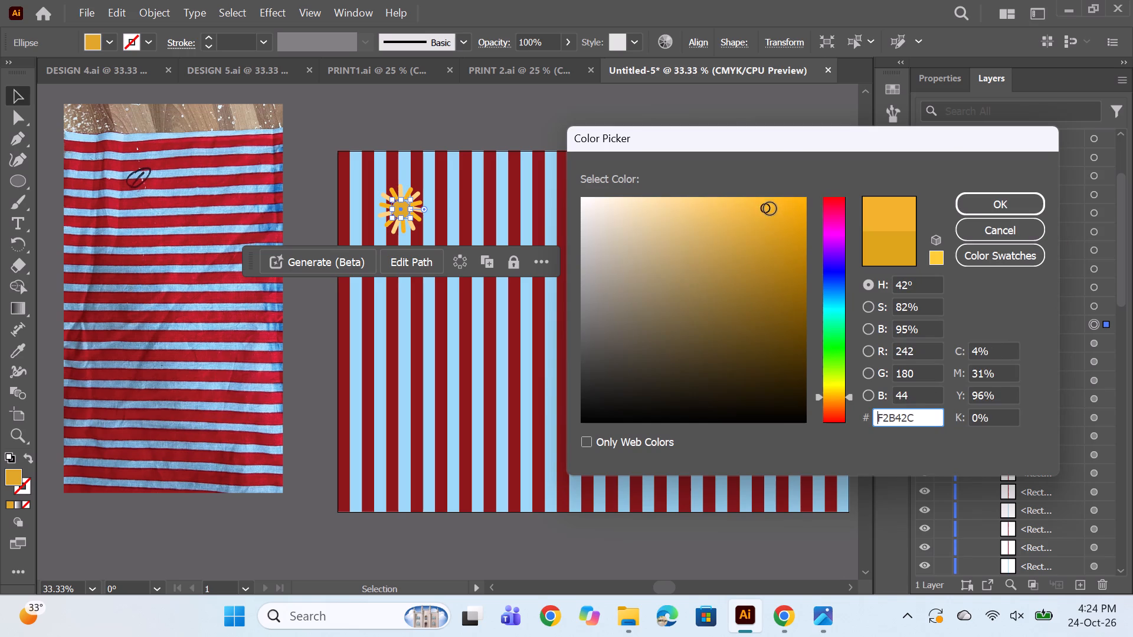
{"action": "left_click", "coordinate": [797, 206]}
{"action": "left_click", "coordinate": [803, 202]}
{"action": "left_click", "coordinate": [952, 203]}
{"action": "left_click", "coordinate": [963, 202]}
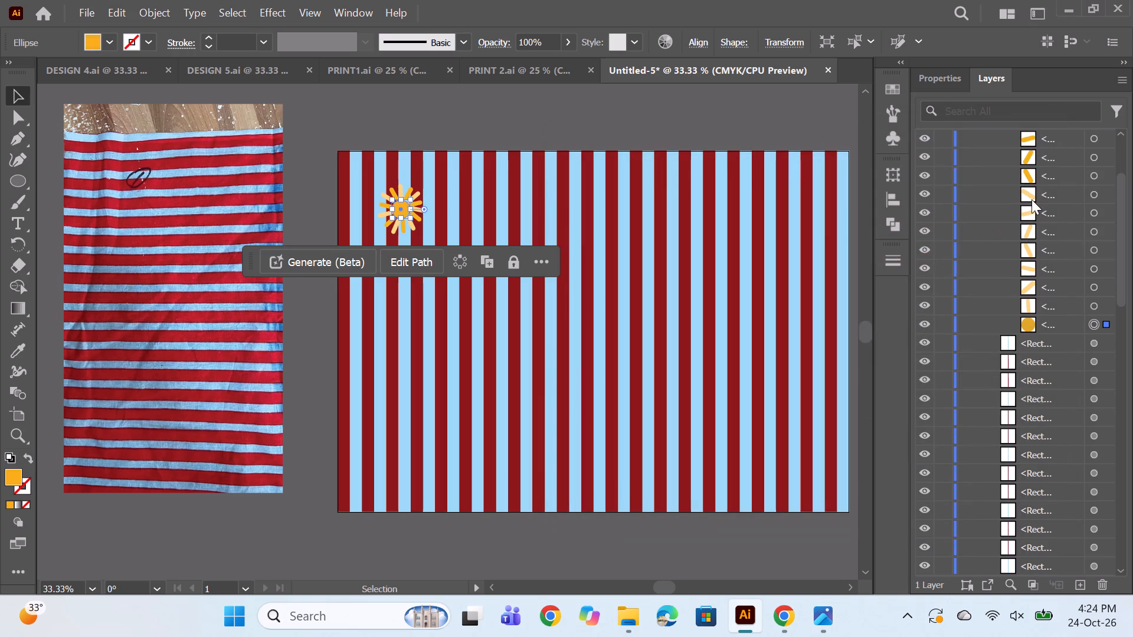
{"action": "left_click", "coordinate": [644, 138], "text": "ctrl"}
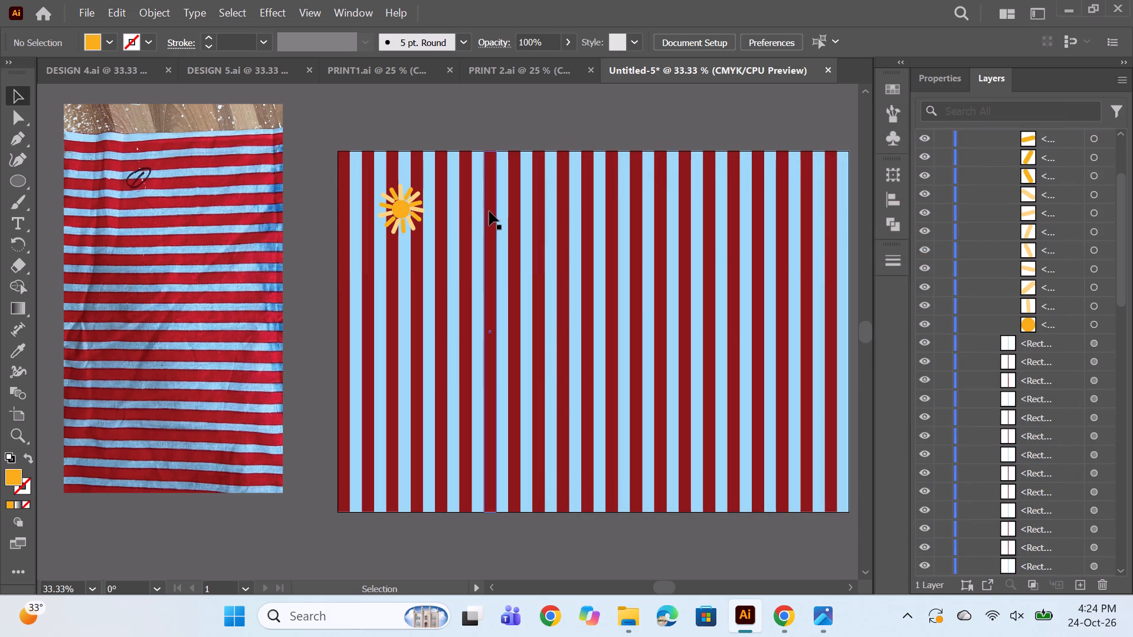
Select all the pale yellow rays in the sun group and reduce their stroke weight to 8 pt.
{"action": "scroll", "coordinate": [467, 204], "scroll_direction": "down", "scroll_amount": 1, "text": "alt"}
{"action": "key", "text": "space"}
{"action": "key", "text": "space"}
{"action": "key", "text": "space"}
{"action": "key", "text": "space"}
{"action": "key", "text": "space"}
{"action": "key", "text": "space"}
{"action": "key", "text": "space"}
{"action": "key", "text": "space"}
{"action": "left_click_drag", "start_coordinate": [554, 284], "coordinate": [422, 308]}
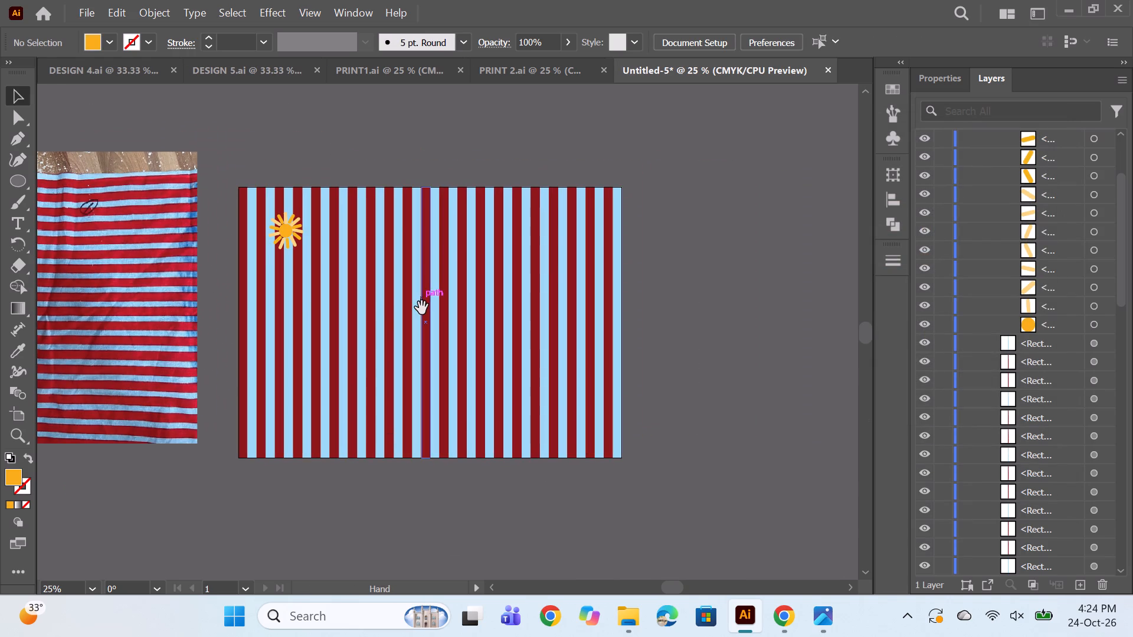
{"action": "scroll", "coordinate": [1068, 301], "scroll_direction": "up", "scroll_amount": 1}
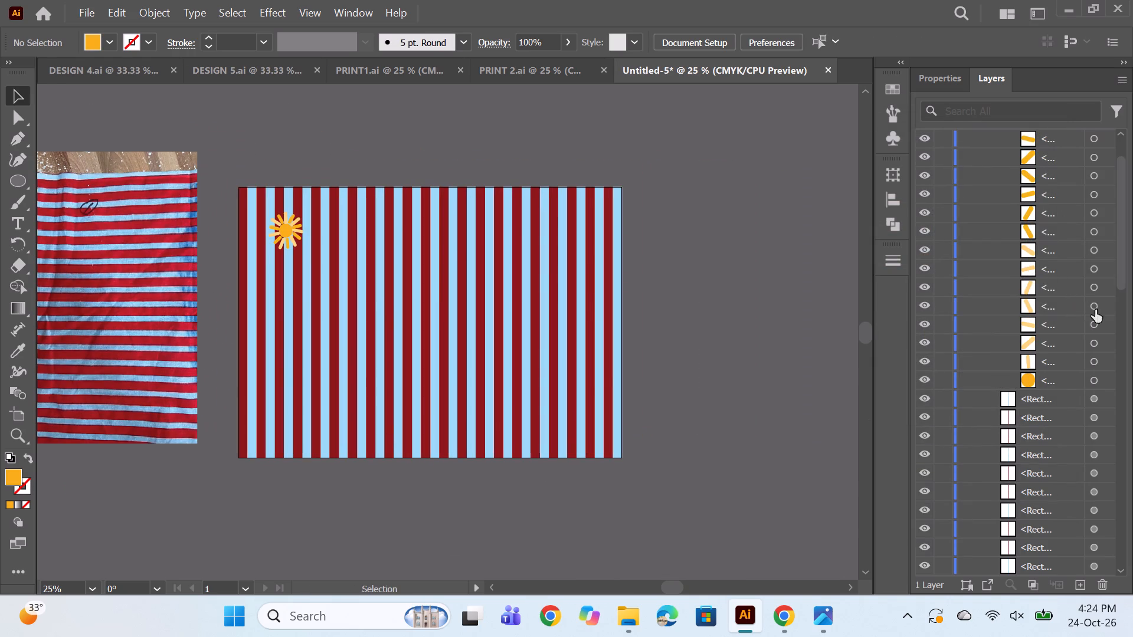
{"action": "left_click", "coordinate": [1095, 362]}
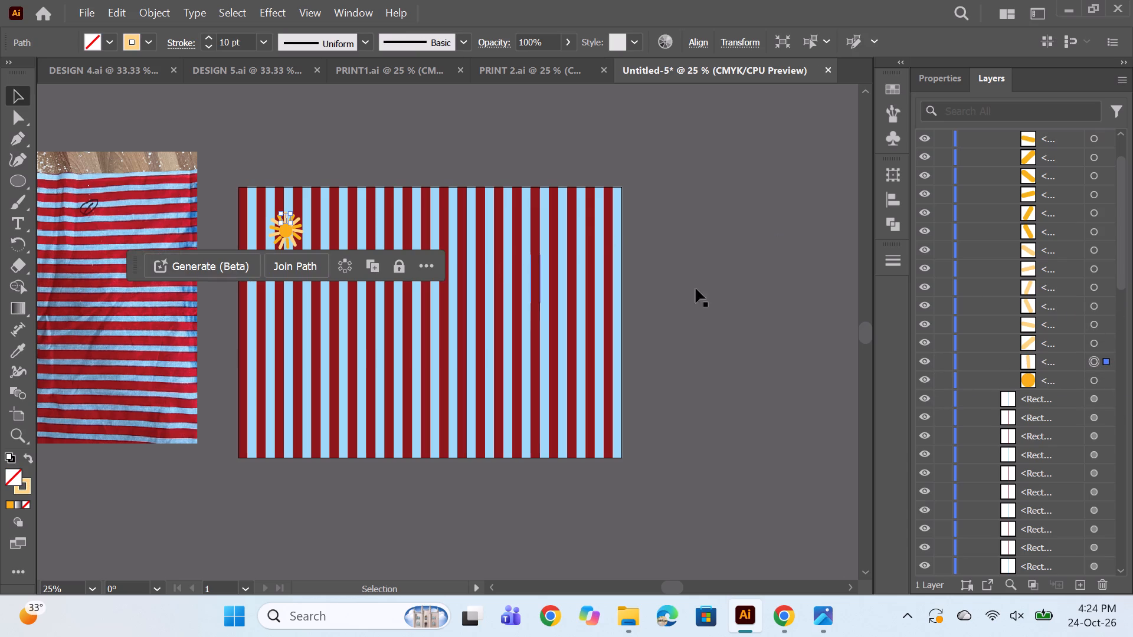
{"action": "left_click", "coordinate": [1098, 249], "text": "shift"}
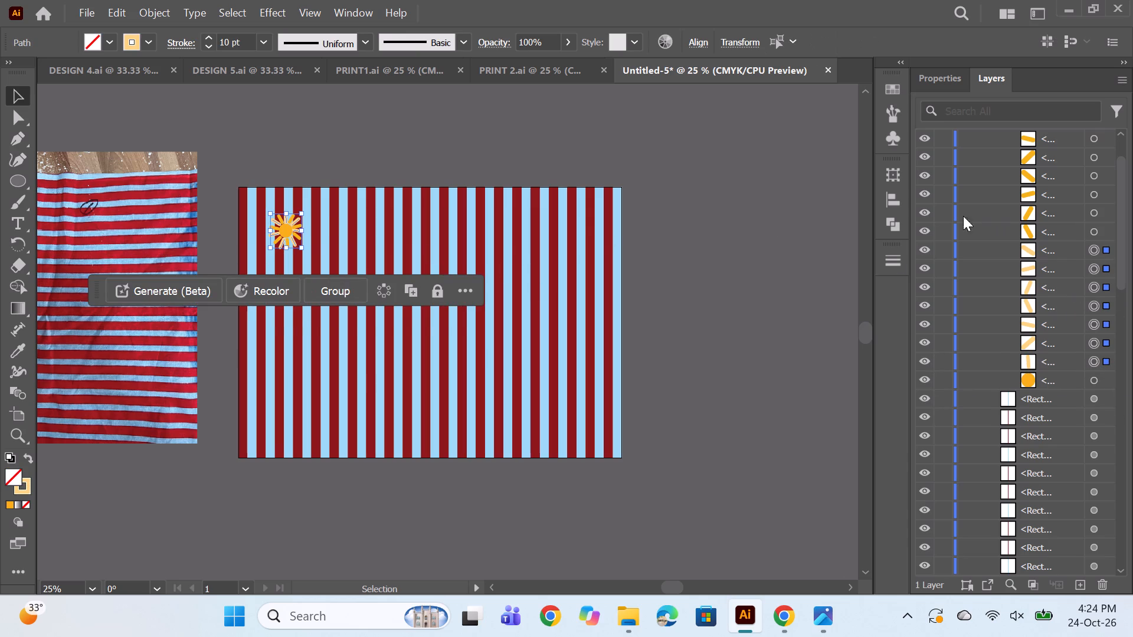
{"action": "left_click", "coordinate": [887, 261]}
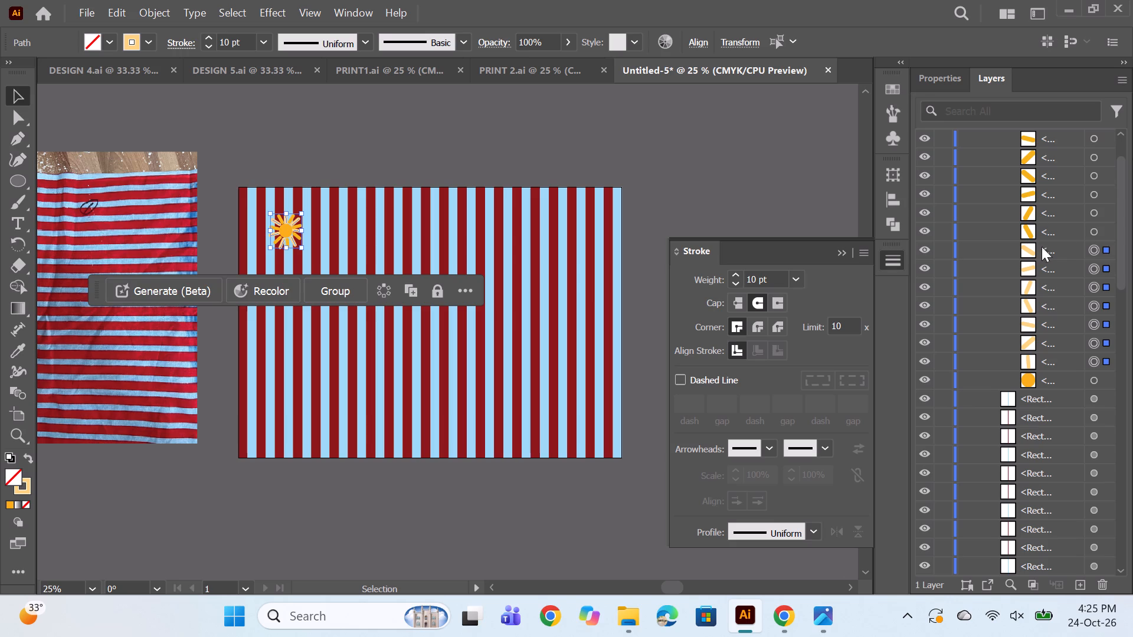
{"action": "left_click", "coordinate": [736, 285]}
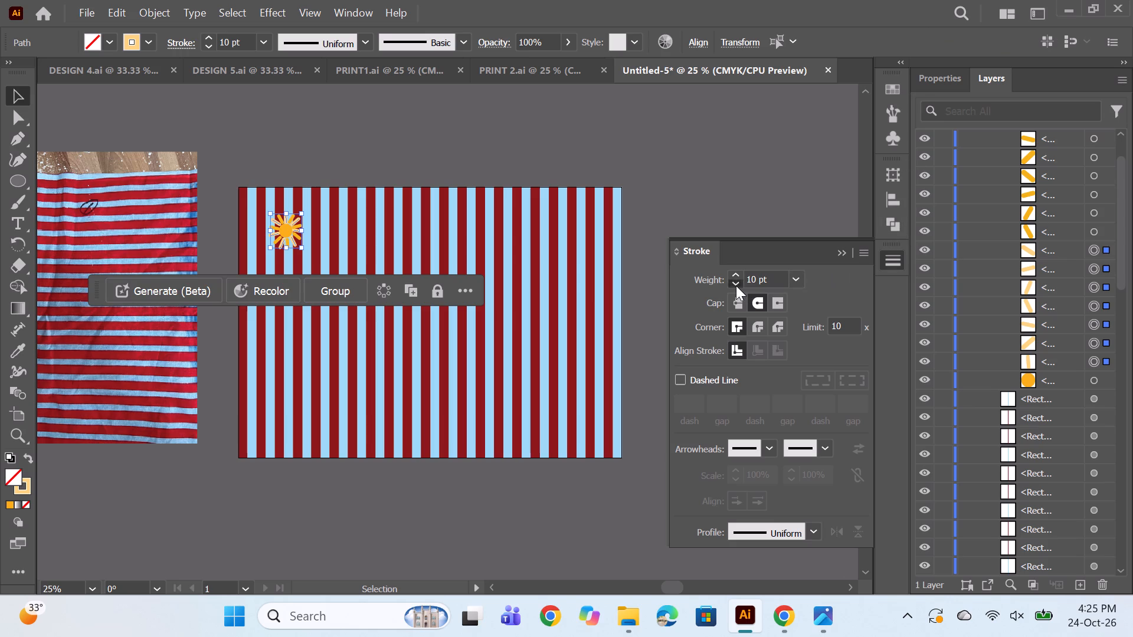
{"action": "left_click", "coordinate": [732, 282]}
{"action": "left_click", "coordinate": [809, 163]}
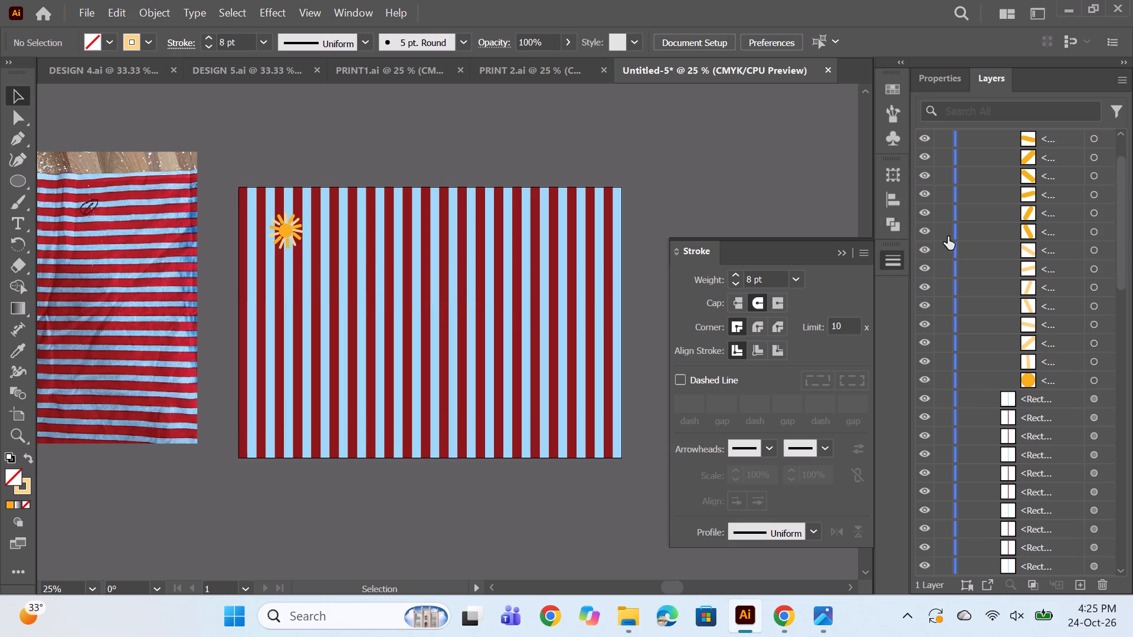
Select all the darker orange rays in the sun group and reduce their stroke weight to 8 pt.
{"action": "left_click", "coordinate": [1098, 228]}
{"action": "scroll", "coordinate": [1098, 232], "scroll_direction": "up", "scroll_amount": 3}
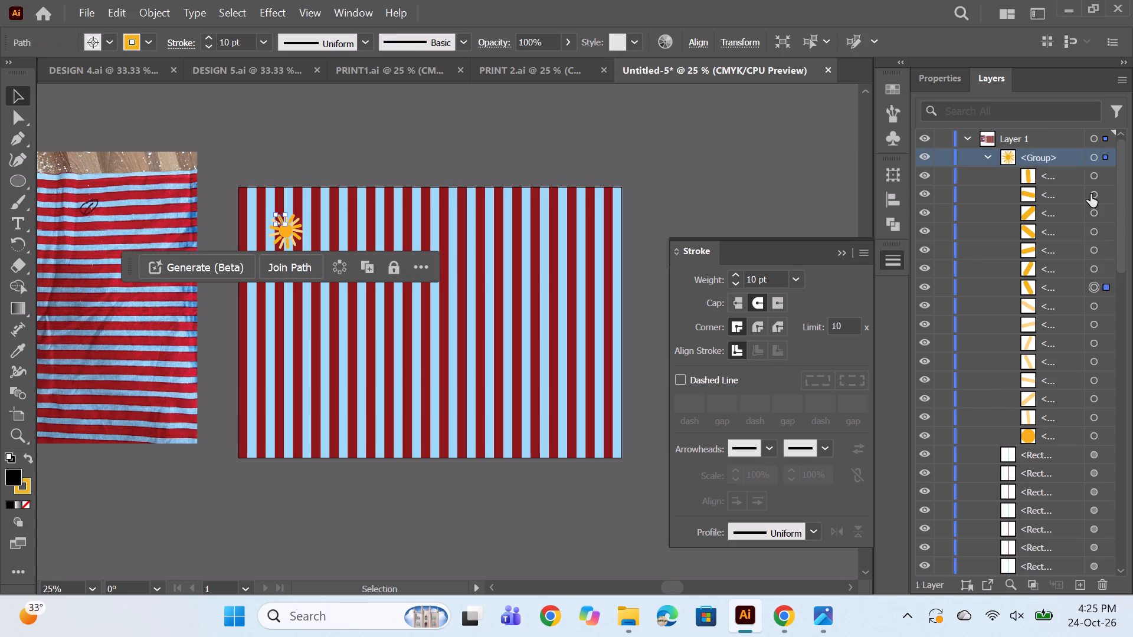
{"action": "left_click", "coordinate": [1092, 176], "text": "shift"}
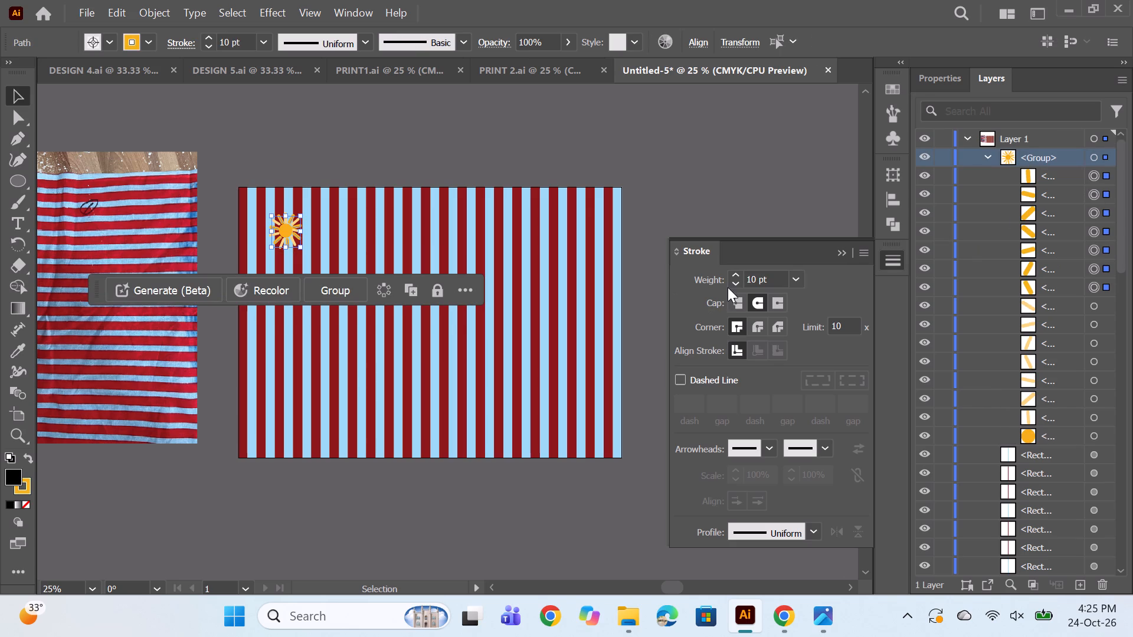
{"action": "double_click", "coordinate": [735, 287]}
{"action": "left_click", "coordinate": [751, 198]}
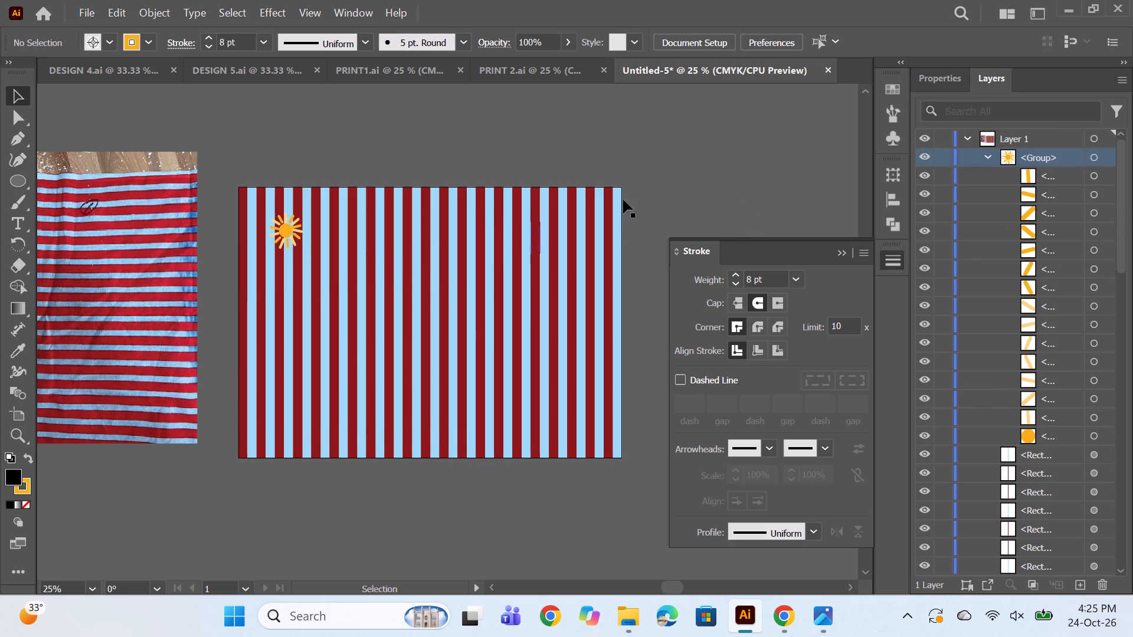
Move the sun motif slightly up and toward the artboard's left edge over the stripes, then deselect it.
{"action": "key", "text": "space"}
{"action": "key", "text": "space"}
{"action": "left_click_drag", "start_coordinate": [522, 147], "coordinate": [599, 146]}
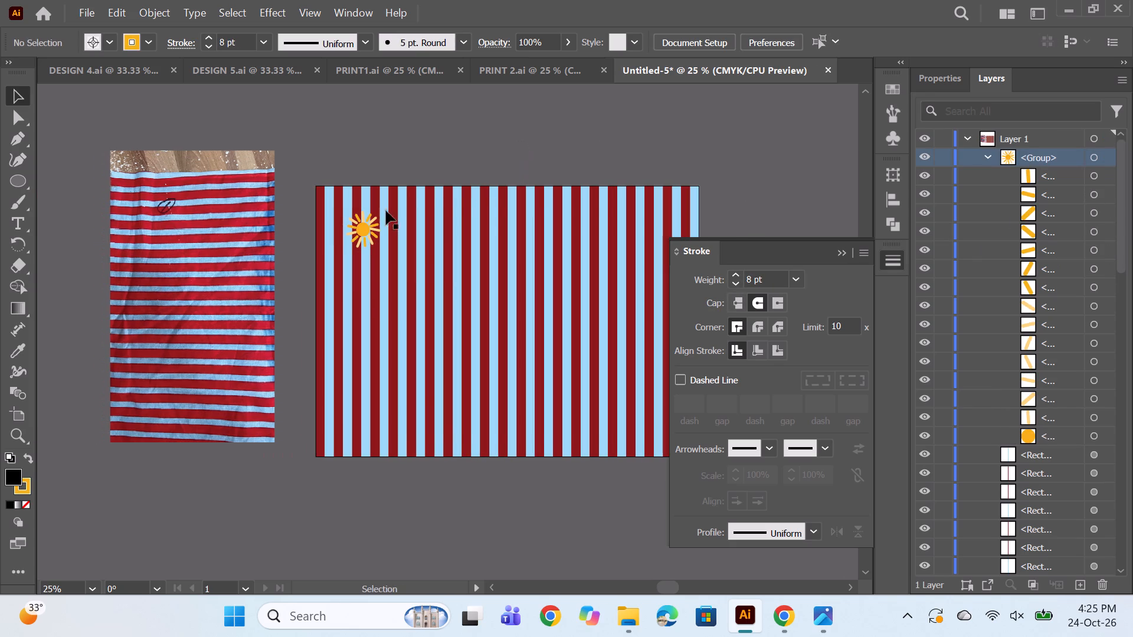
{"action": "left_click_drag", "start_coordinate": [361, 235], "coordinate": [357, 232]}
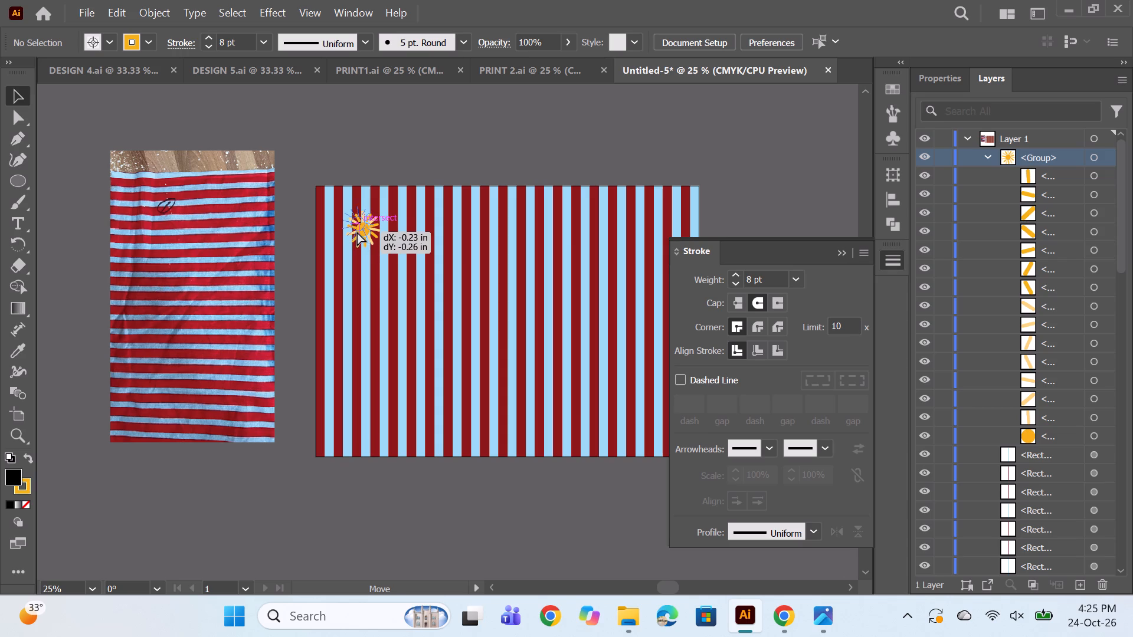
{"action": "left_click_drag", "start_coordinate": [357, 232], "coordinate": [354, 234]}
{"action": "left_click", "coordinate": [434, 136]}
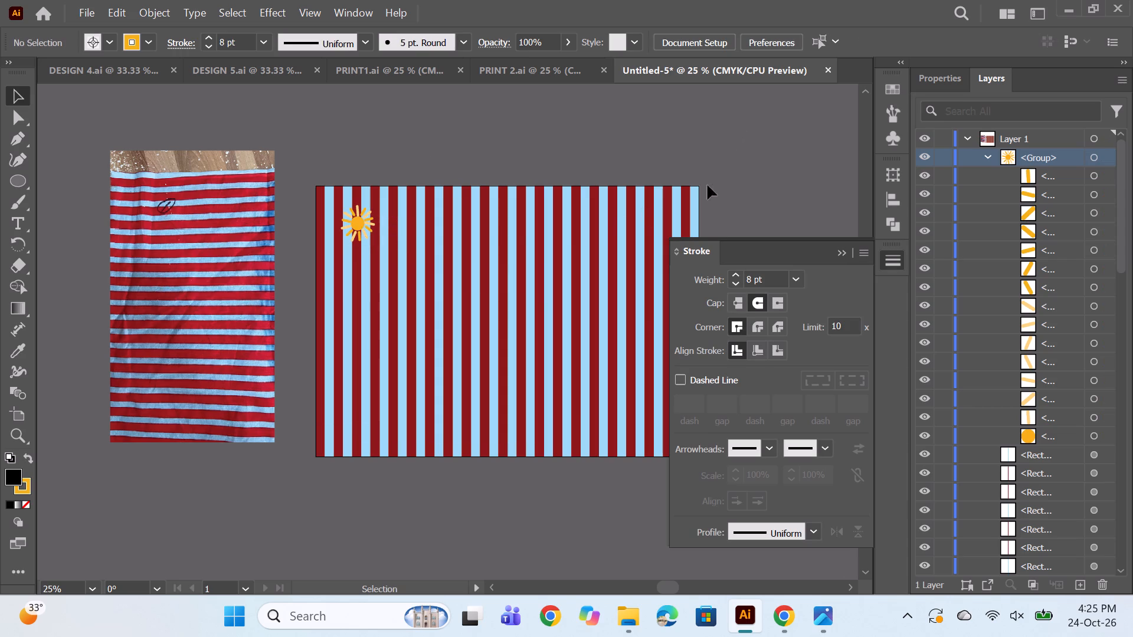
{"action": "left_click", "coordinate": [848, 251]}
{"action": "scroll", "coordinate": [715, 178], "scroll_direction": "down", "scroll_amount": 1}
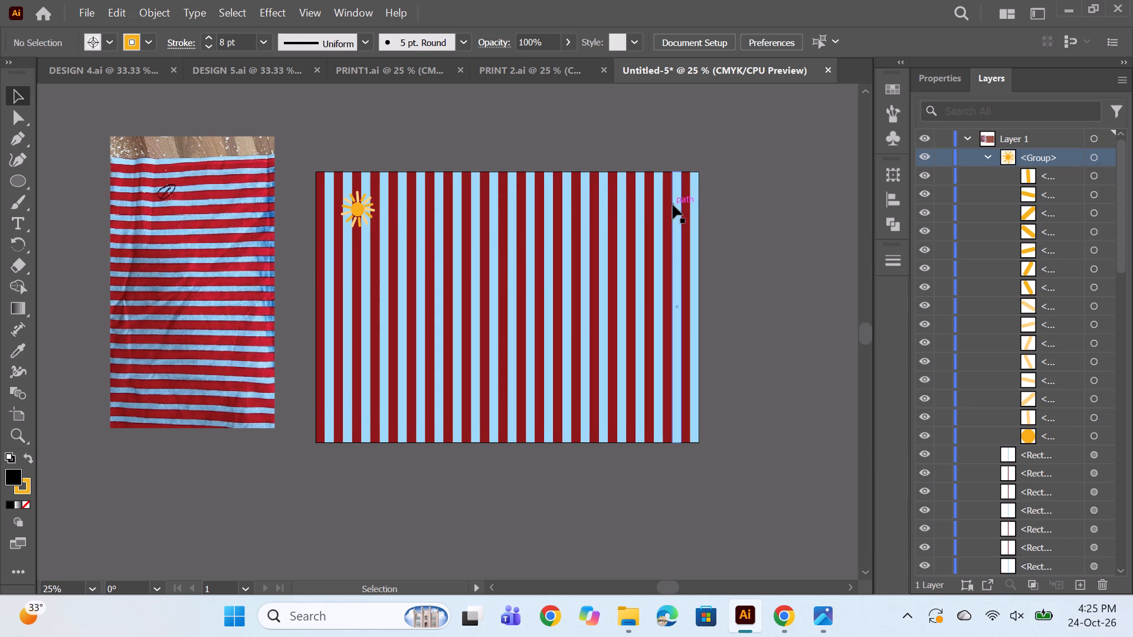
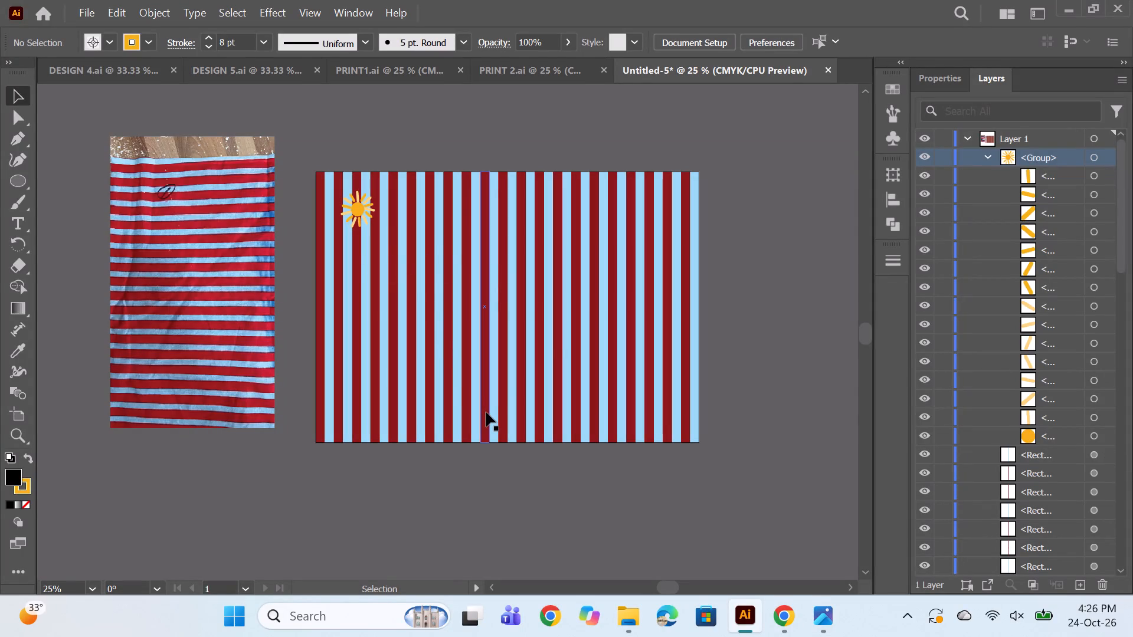
Make a new pattern from the sun motif group on the striped artboard.
{"action": "left_click", "coordinate": [357, 218]}
{"action": "left_click", "coordinate": [157, 7]}
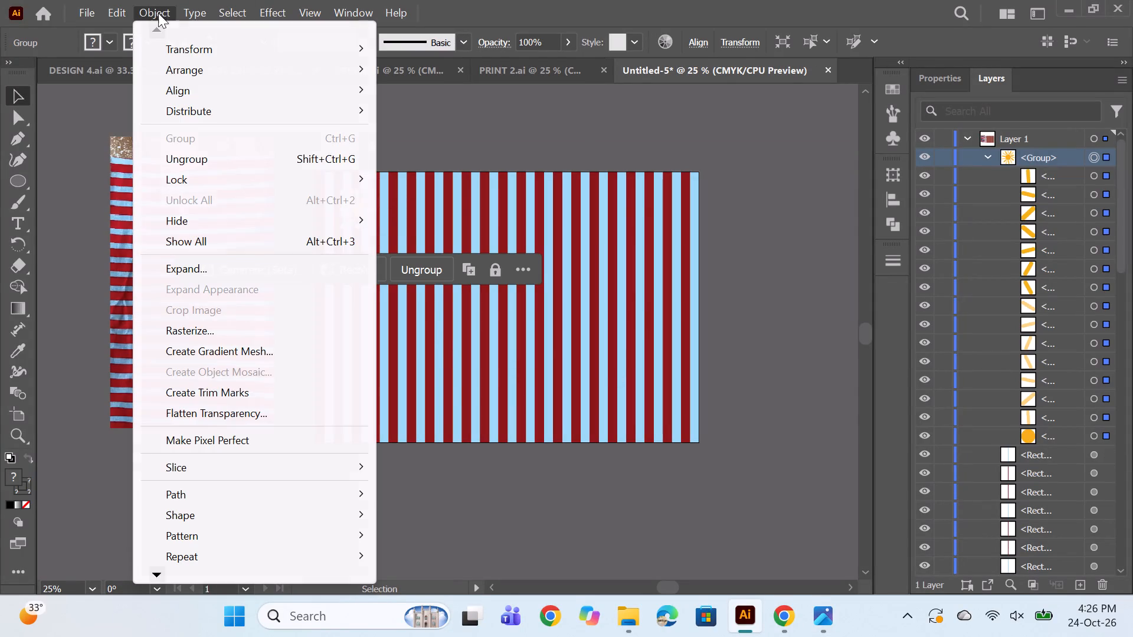
{"action": "left_click", "coordinate": [188, 535]}
{"action": "left_click", "coordinate": [425, 530]}
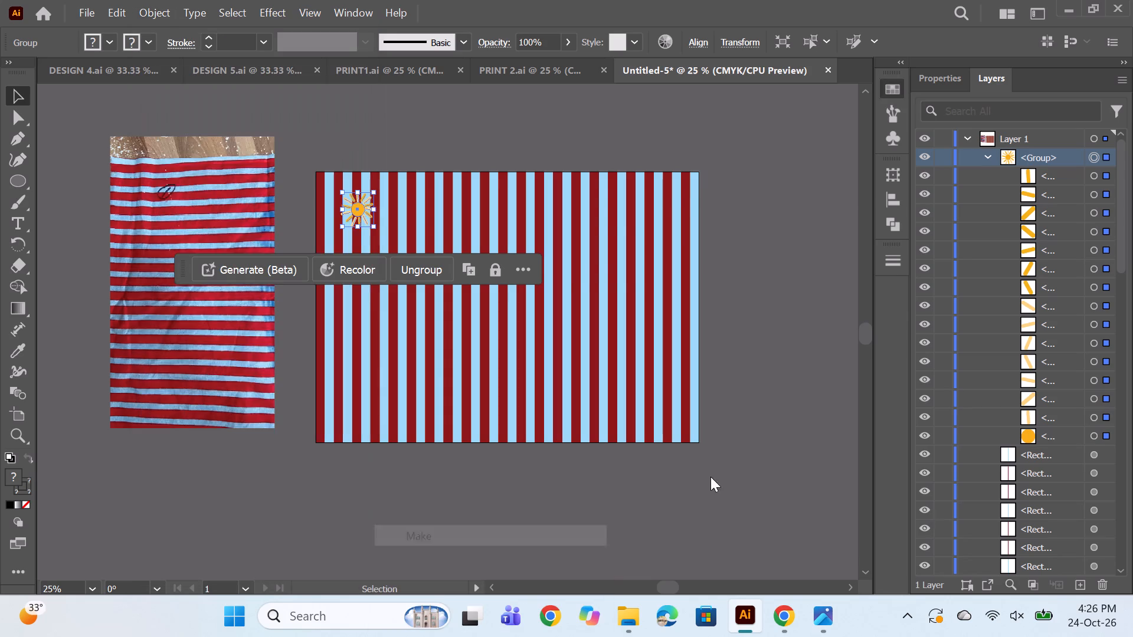
{"action": "left_click", "coordinate": [723, 334]}
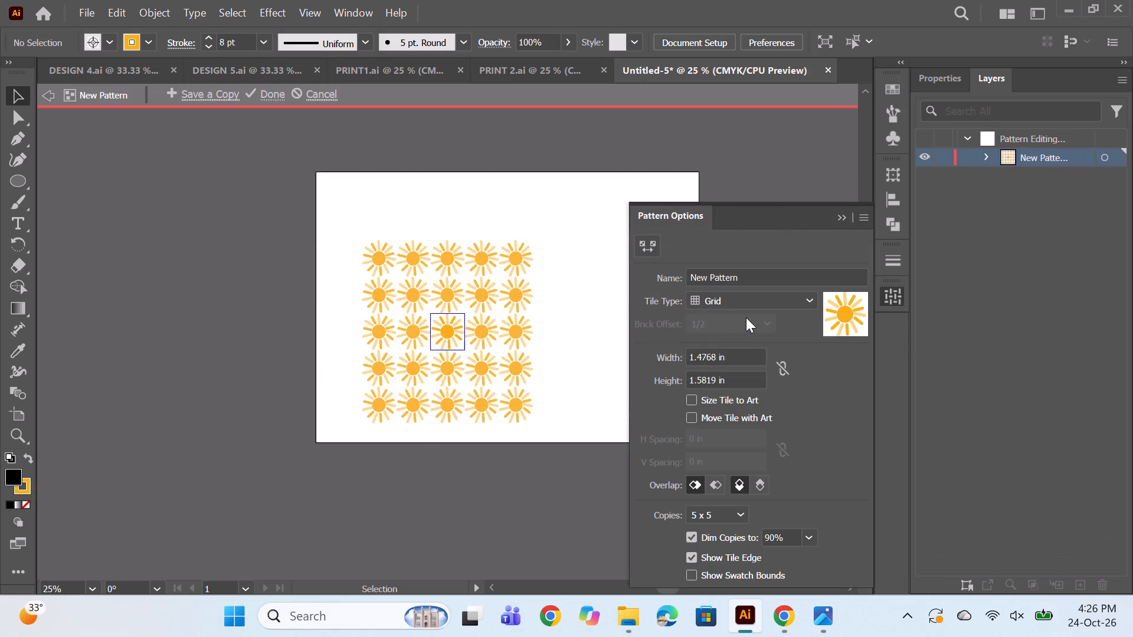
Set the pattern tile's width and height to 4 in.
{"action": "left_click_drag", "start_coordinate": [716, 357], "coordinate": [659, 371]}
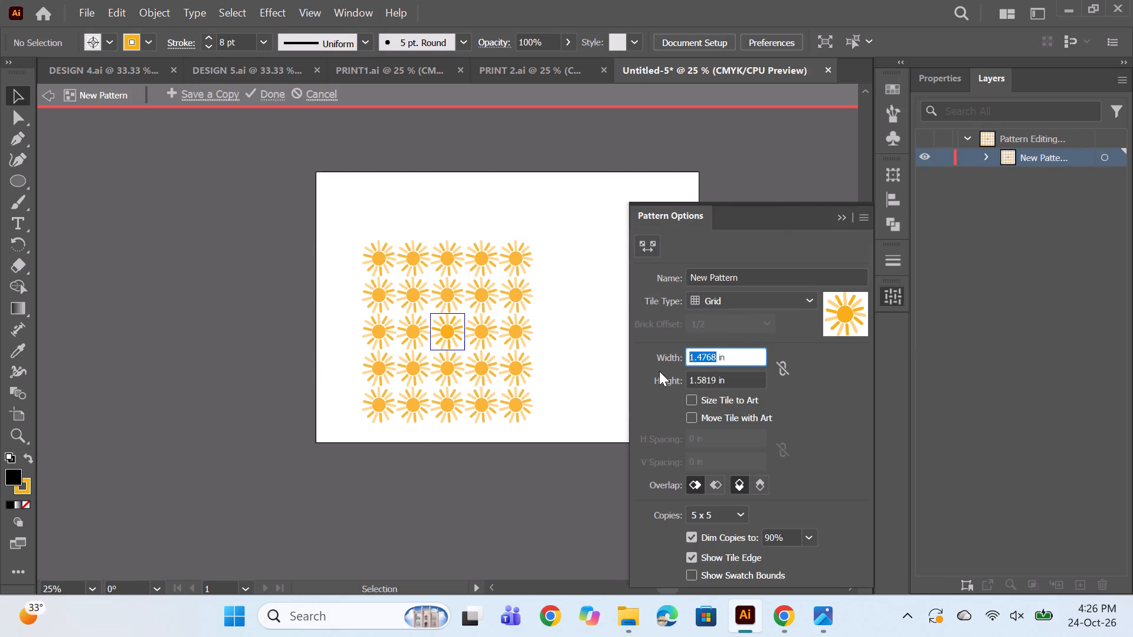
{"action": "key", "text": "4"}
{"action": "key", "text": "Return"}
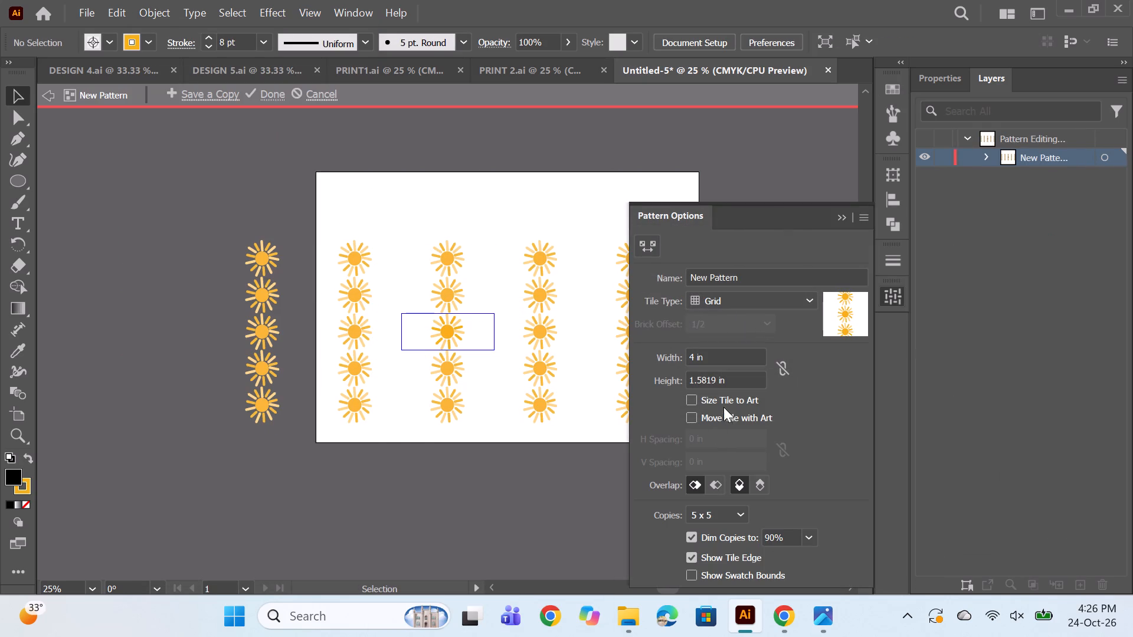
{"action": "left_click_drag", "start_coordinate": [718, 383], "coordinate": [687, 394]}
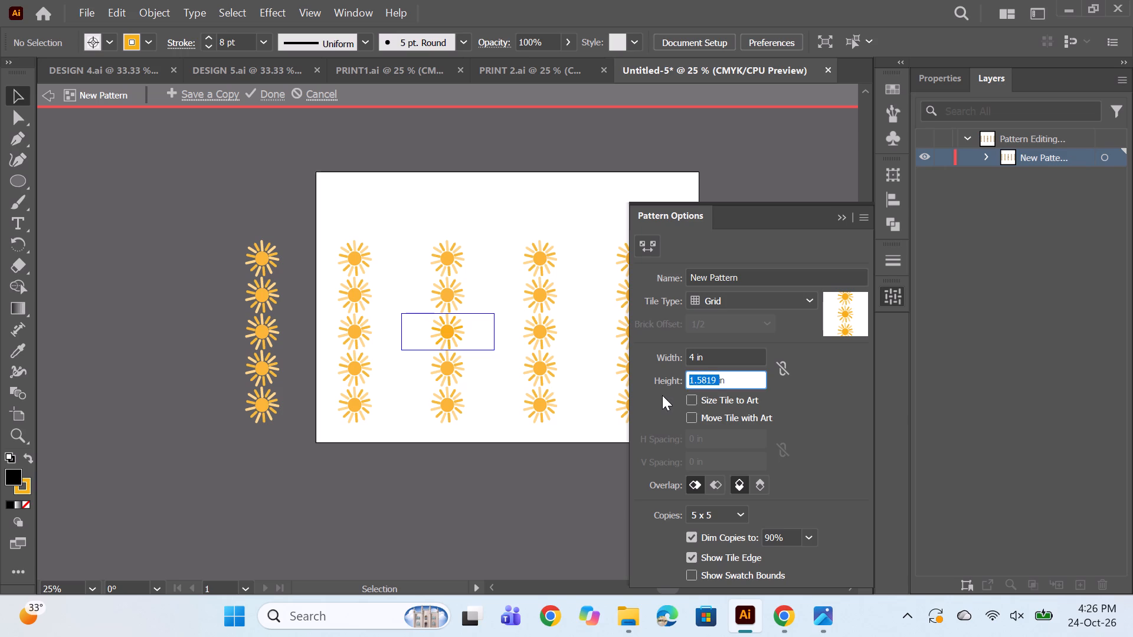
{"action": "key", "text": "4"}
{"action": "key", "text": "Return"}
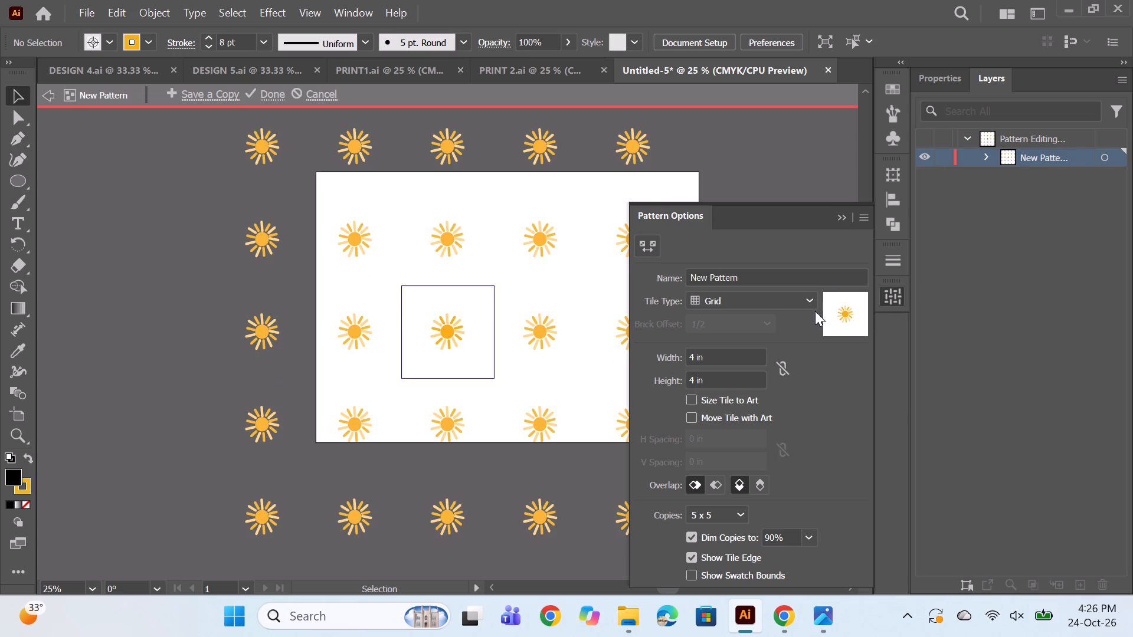
Try the Brick by Row tile type for the sun pattern, then set it to Brick by Column.
{"action": "left_click", "coordinate": [813, 303]}
{"action": "left_click", "coordinate": [758, 340]}
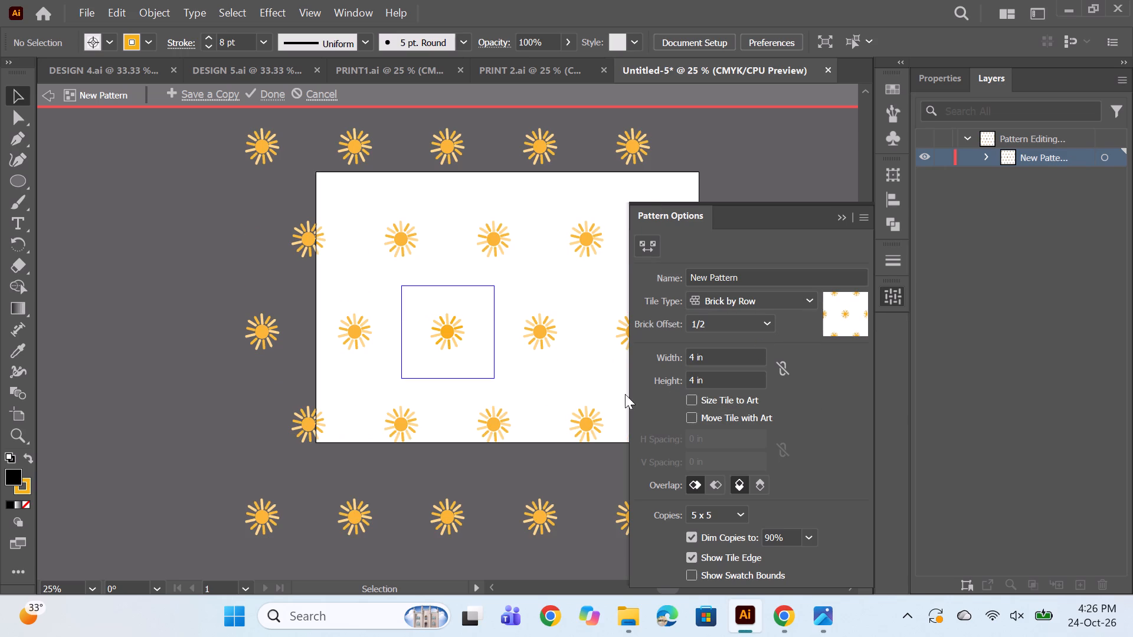
{"action": "left_click", "coordinate": [810, 299]}
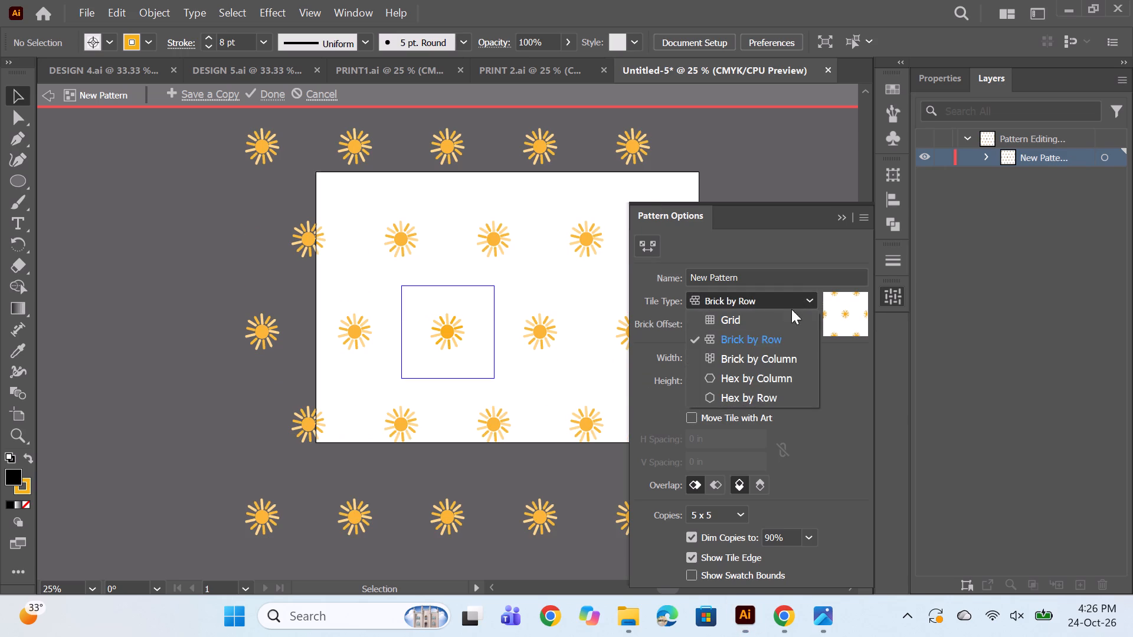
{"action": "left_click", "coordinate": [735, 360]}
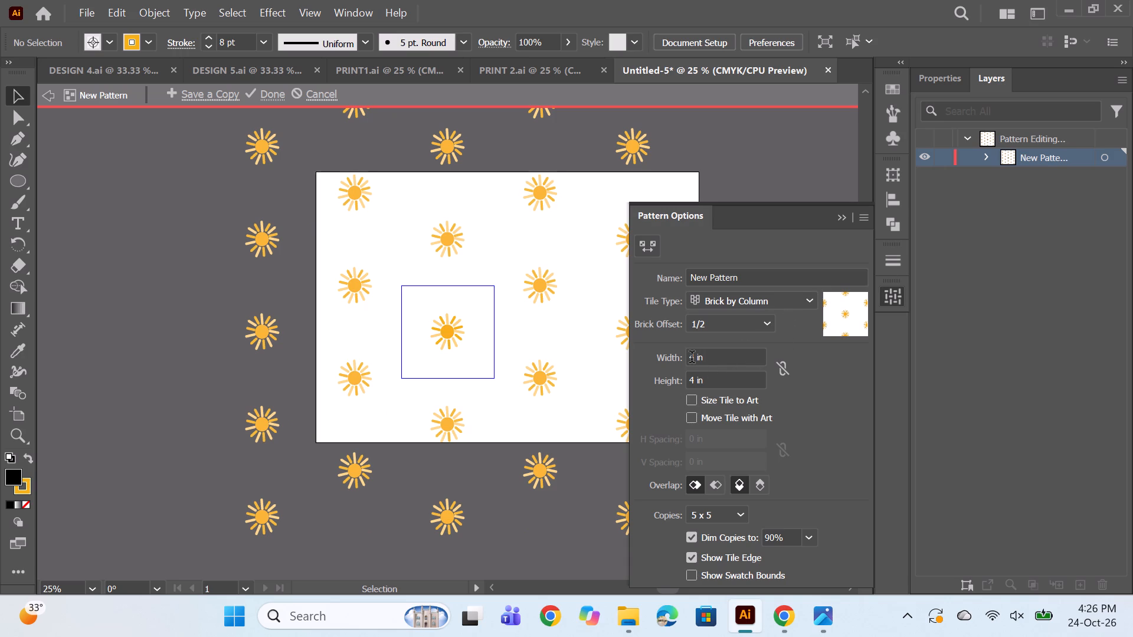
Set the pattern tile's width and height to 3 in.
{"action": "left_click_drag", "start_coordinate": [694, 359], "coordinate": [677, 374]}
{"action": "key", "text": "3"}
{"action": "key", "text": "Return"}
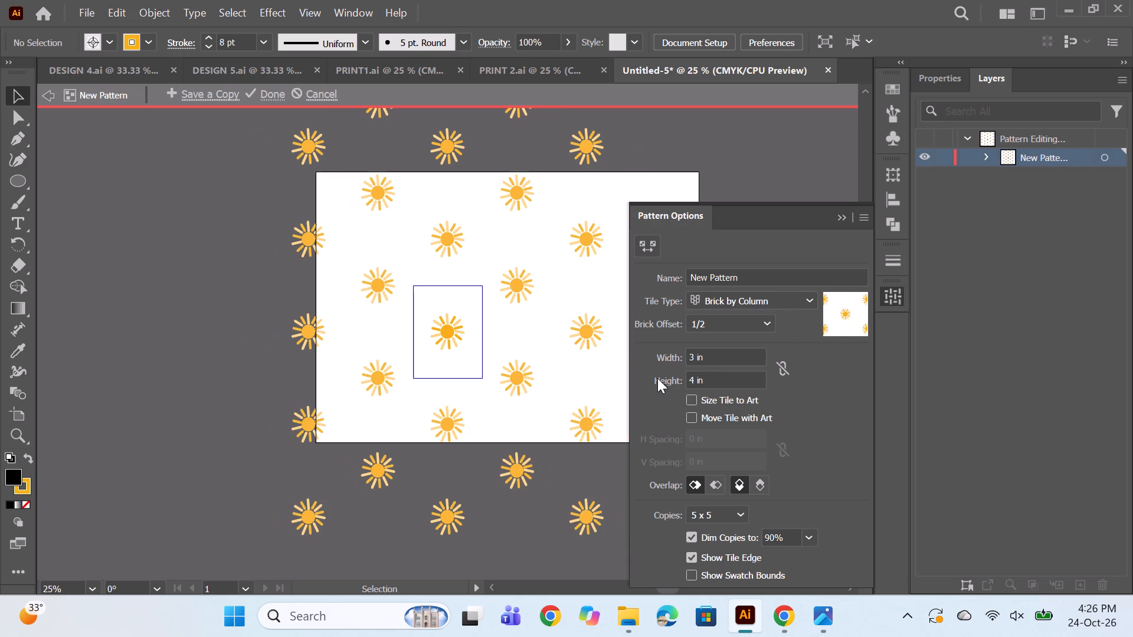
{"action": "left_click_drag", "start_coordinate": [695, 385], "coordinate": [689, 389]}
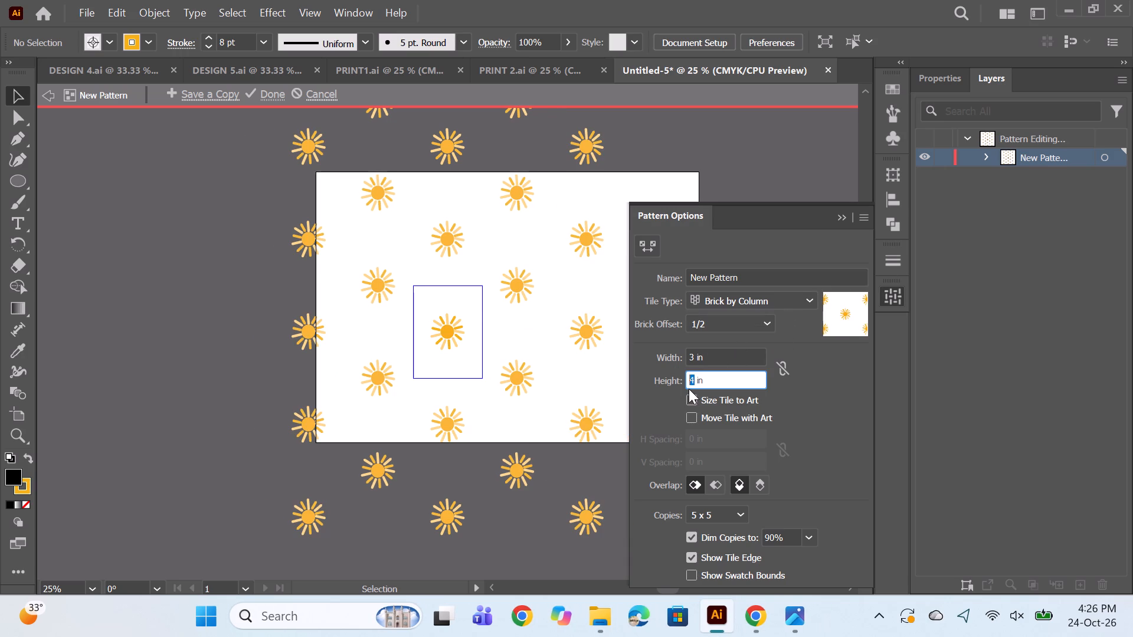
{"action": "key", "text": "3"}
{"action": "key", "text": "Return"}
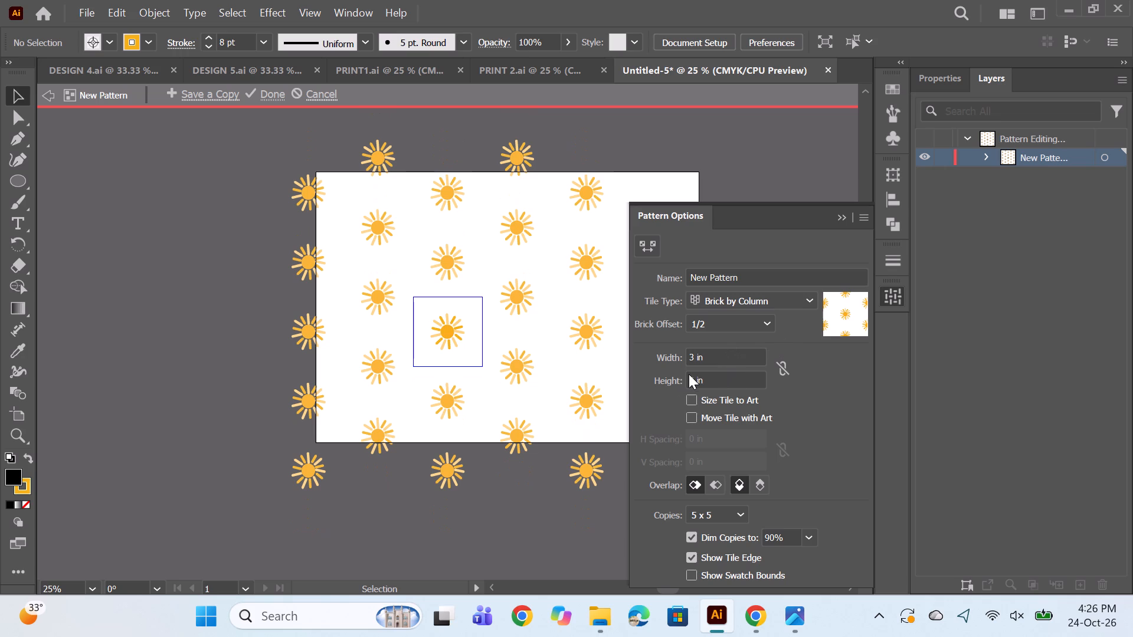
Set the pattern tile's height to 4 in and finish editing the pattern.
{"action": "left_click_drag", "start_coordinate": [696, 376], "coordinate": [685, 386]}
{"action": "key", "text": "4"}
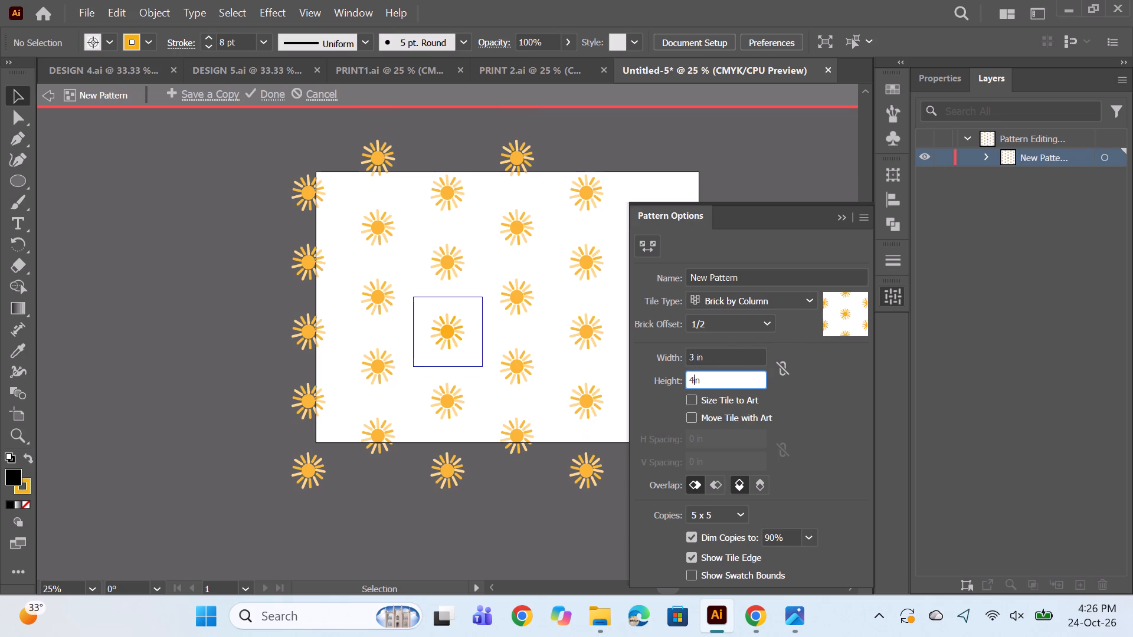
{"action": "key", "text": "Return"}
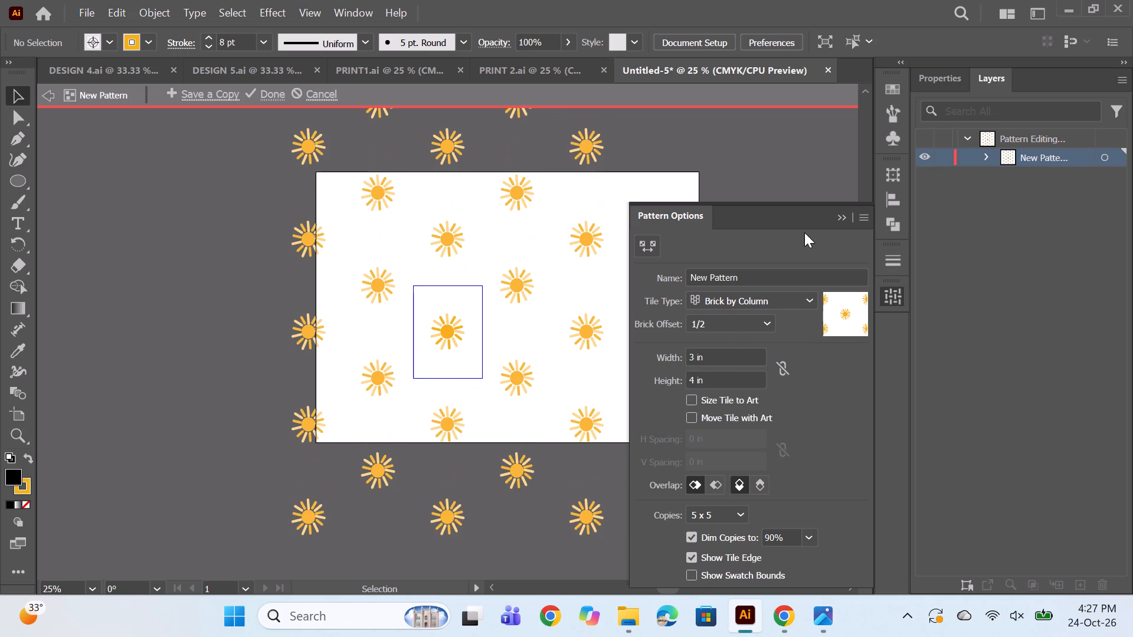
{"action": "left_click", "coordinate": [256, 87]}
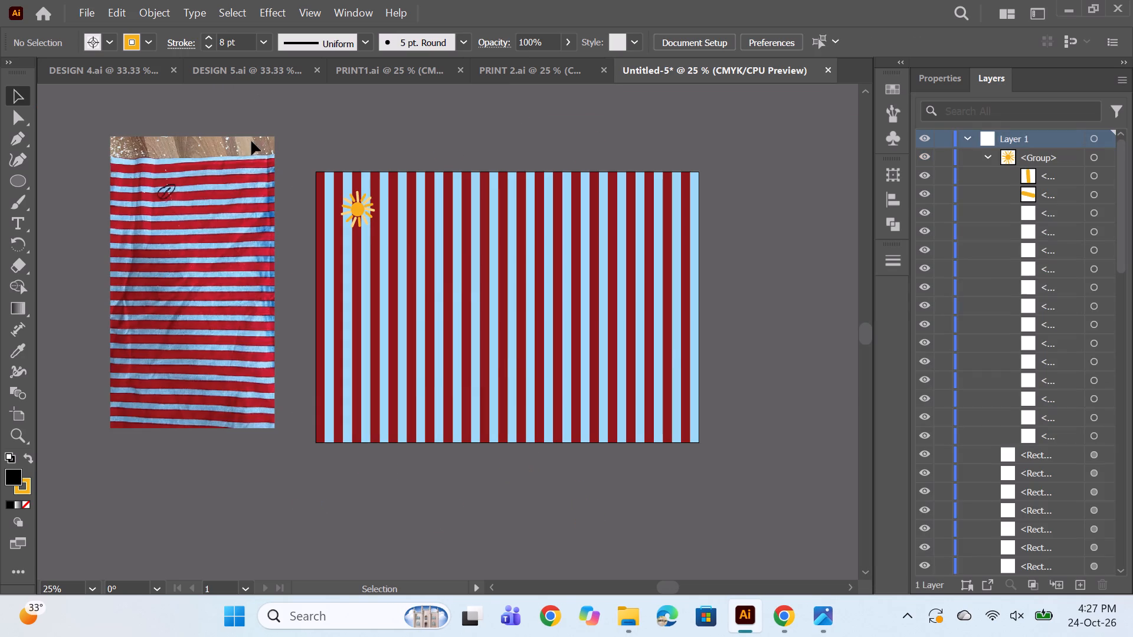
Draw a rectangle about 16.8 × 11.7 in over the whole striped artboard and fill it with the new sun pattern swatch.
{"action": "right_click", "coordinate": [14, 179]}
{"action": "left_click", "coordinate": [61, 181]}
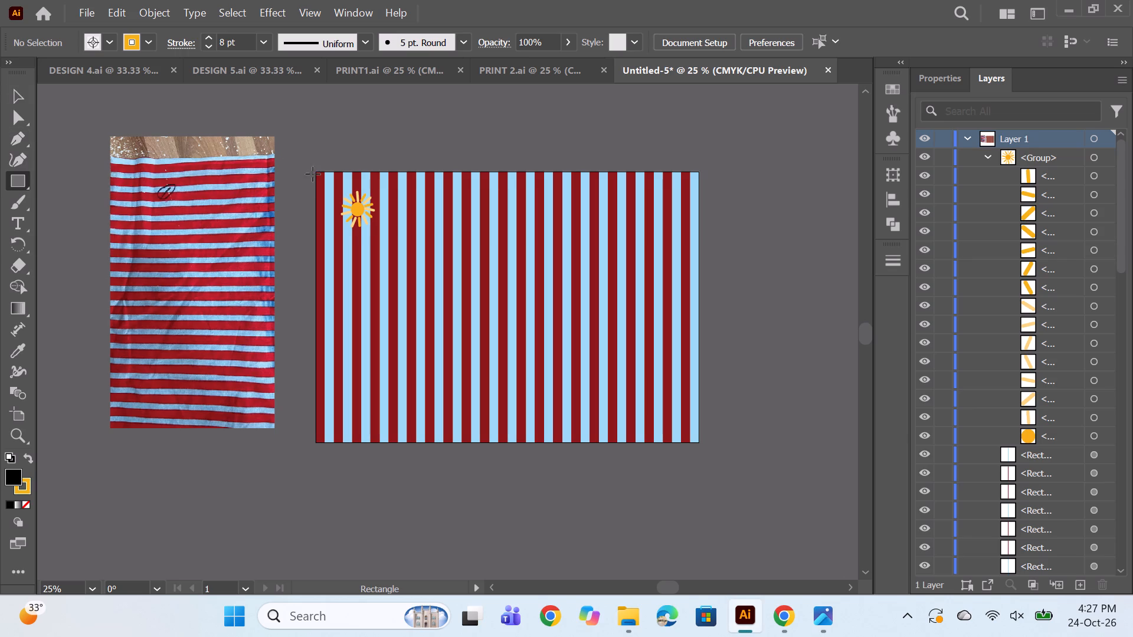
{"action": "left_click_drag", "start_coordinate": [313, 172], "coordinate": [702, 451]}
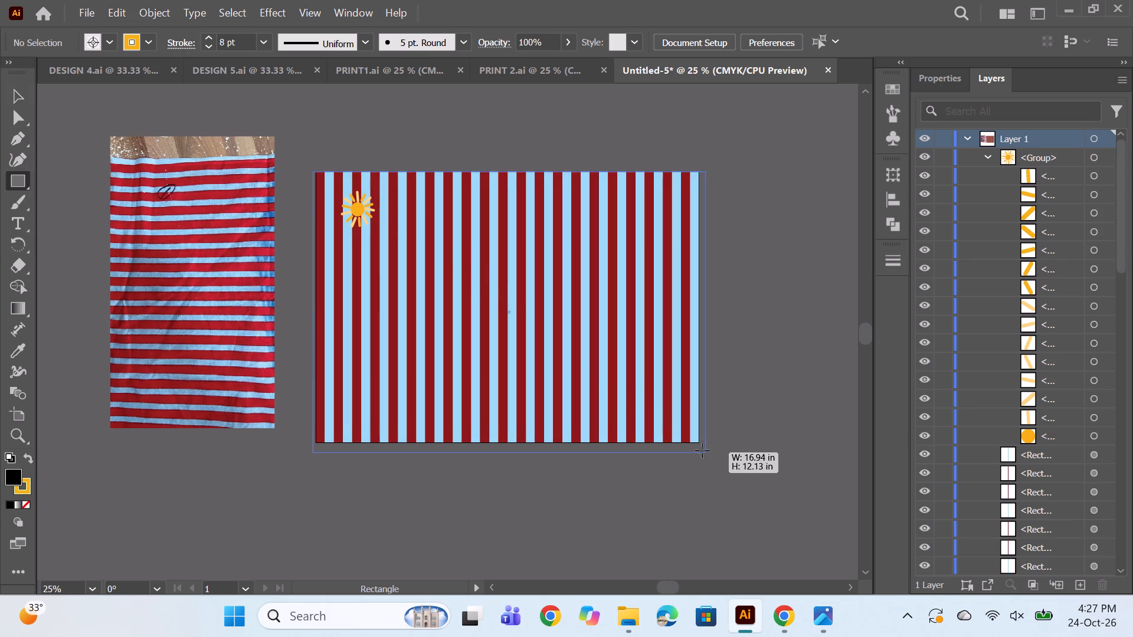
{"action": "left_click_drag", "start_coordinate": [702, 451], "coordinate": [700, 442]}
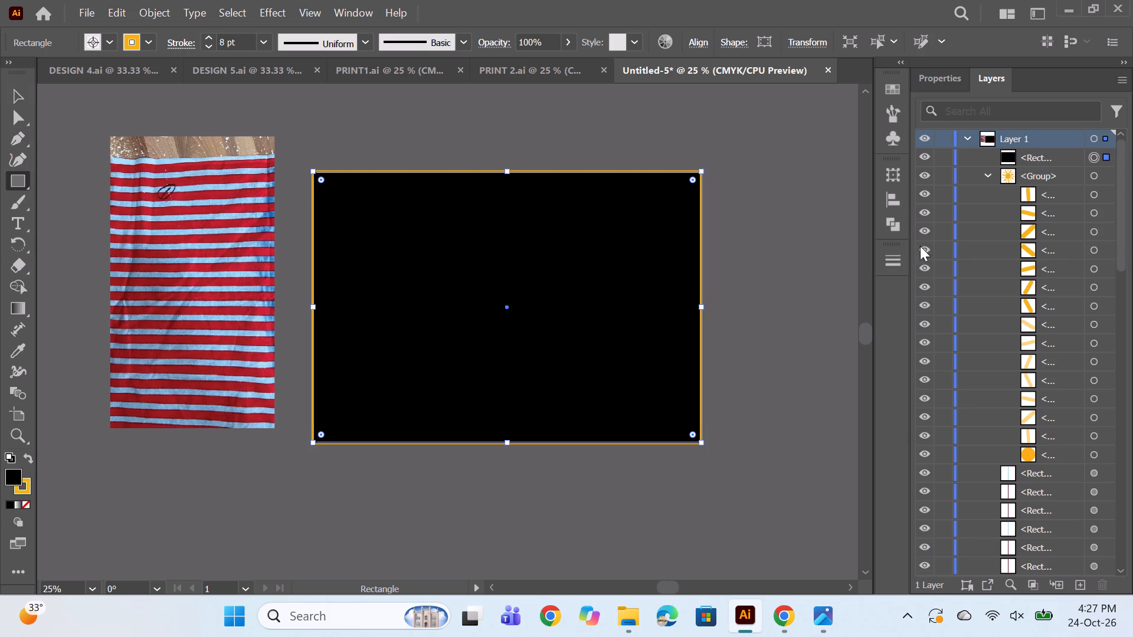
{"action": "left_click", "coordinate": [903, 88]}
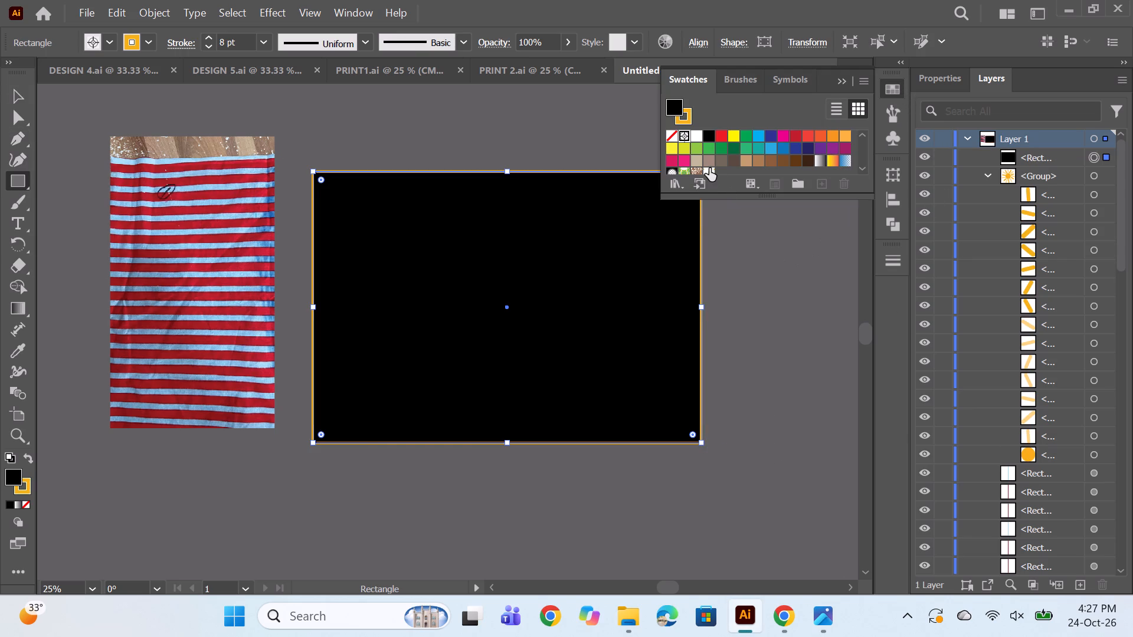
{"action": "left_click", "coordinate": [709, 168]}
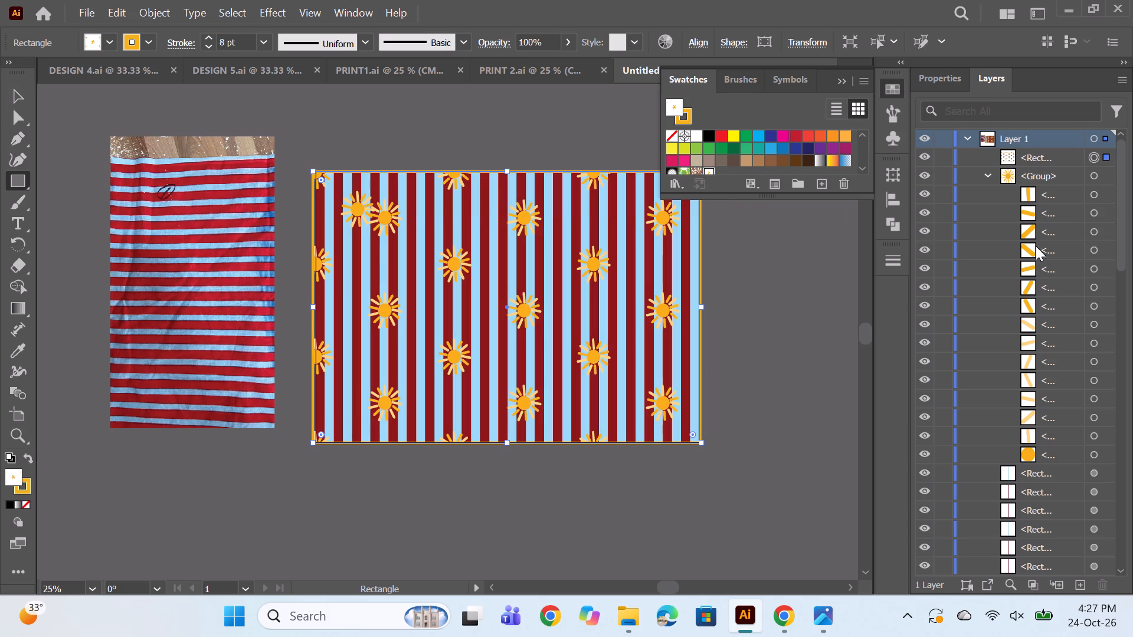
Hide the original single sun group, collapse it in the layer list and deselect the pattern rectangle.
{"action": "scroll", "coordinate": [1042, 241], "scroll_direction": "up", "scroll_amount": 2}
{"action": "left_click", "coordinate": [928, 173]}
{"action": "left_click", "coordinate": [985, 178]}
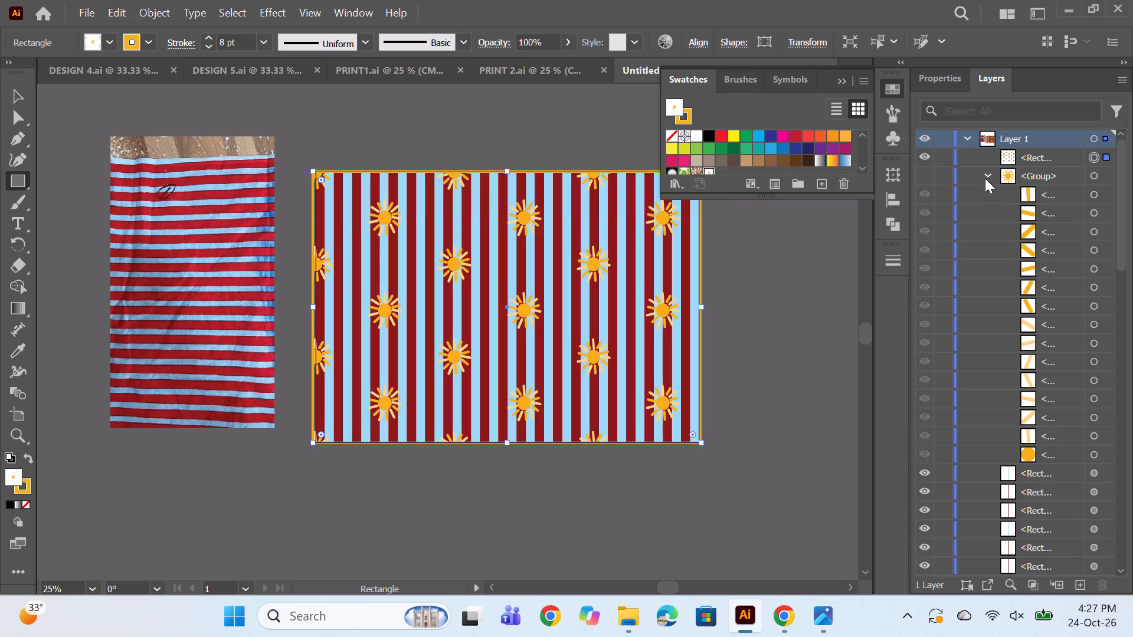
{"action": "left_click", "coordinate": [748, 275], "text": "ctrl"}
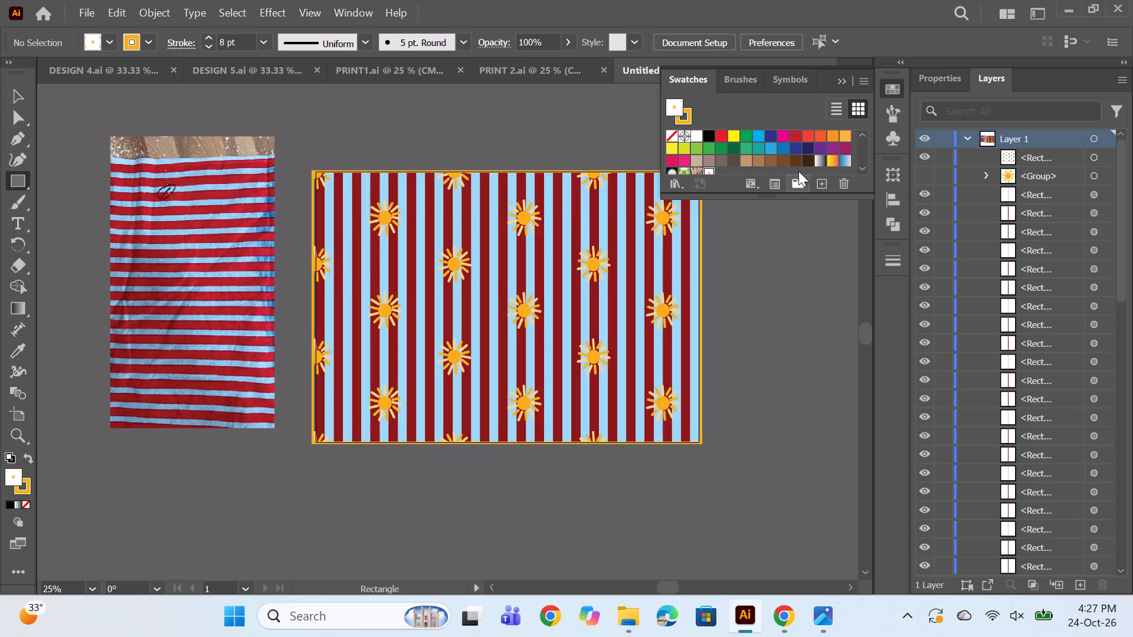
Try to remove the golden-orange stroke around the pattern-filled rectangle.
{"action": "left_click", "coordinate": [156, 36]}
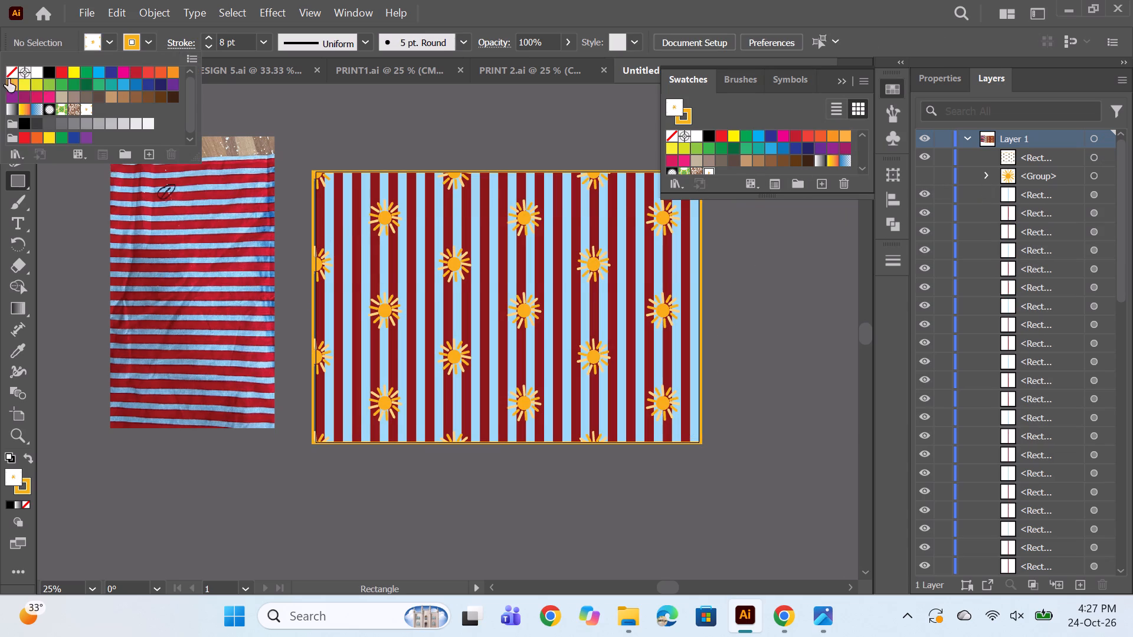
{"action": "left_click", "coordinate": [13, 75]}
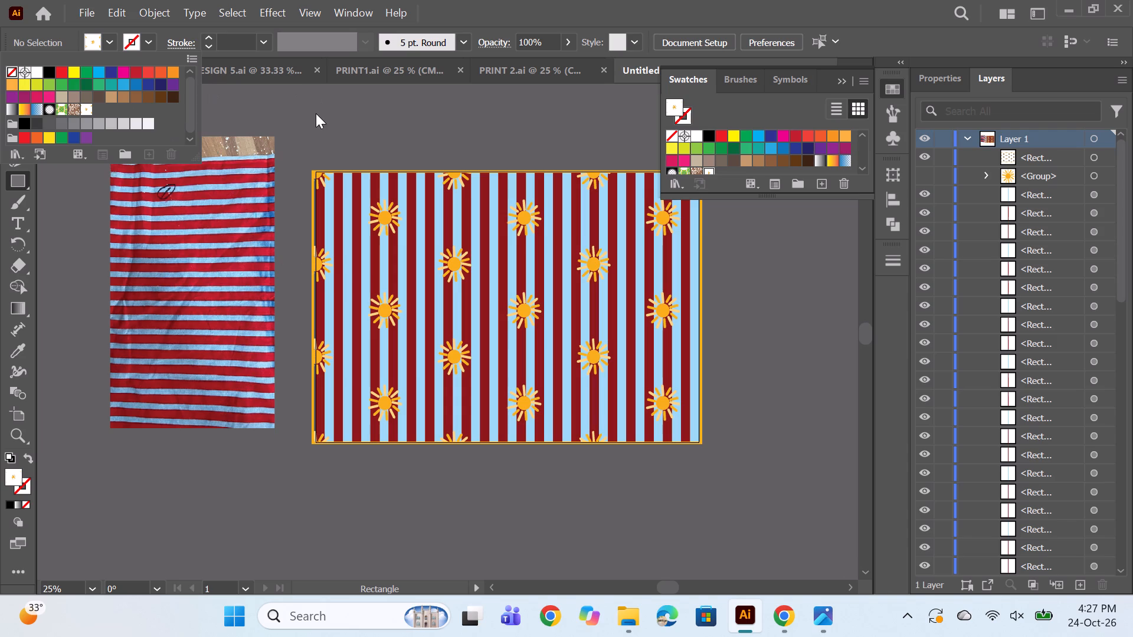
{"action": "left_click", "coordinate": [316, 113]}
Select the pattern-filled rectangle and set its stroke to None.
{"action": "left_click", "coordinate": [1096, 159]}
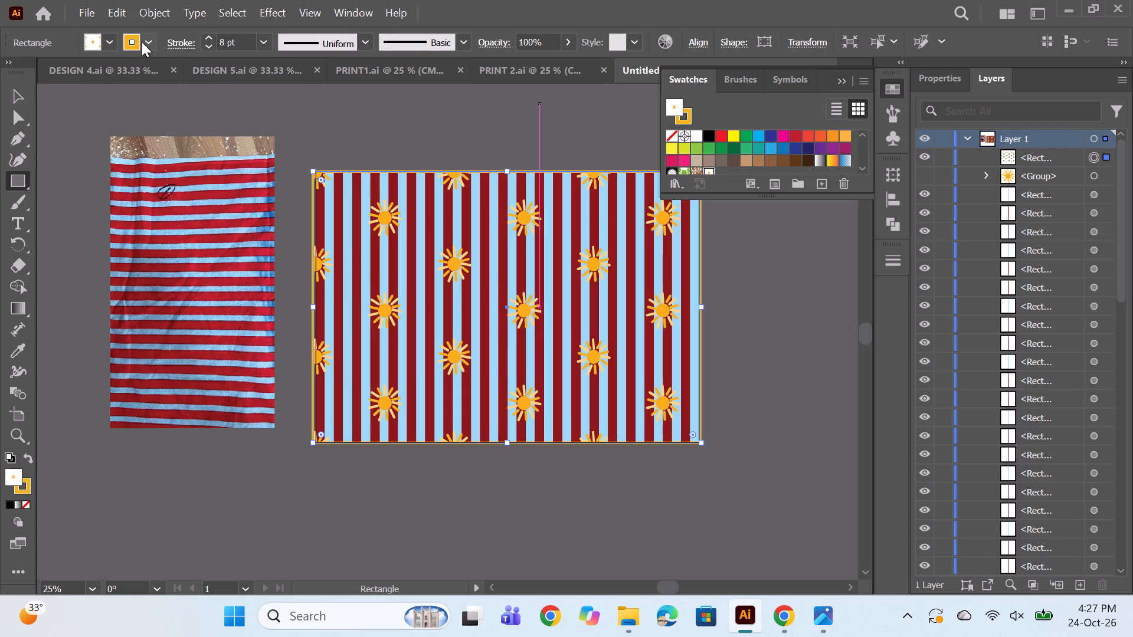
{"action": "left_click", "coordinate": [146, 40]}
{"action": "left_click", "coordinate": [12, 74]}
{"action": "left_click", "coordinate": [358, 117]}
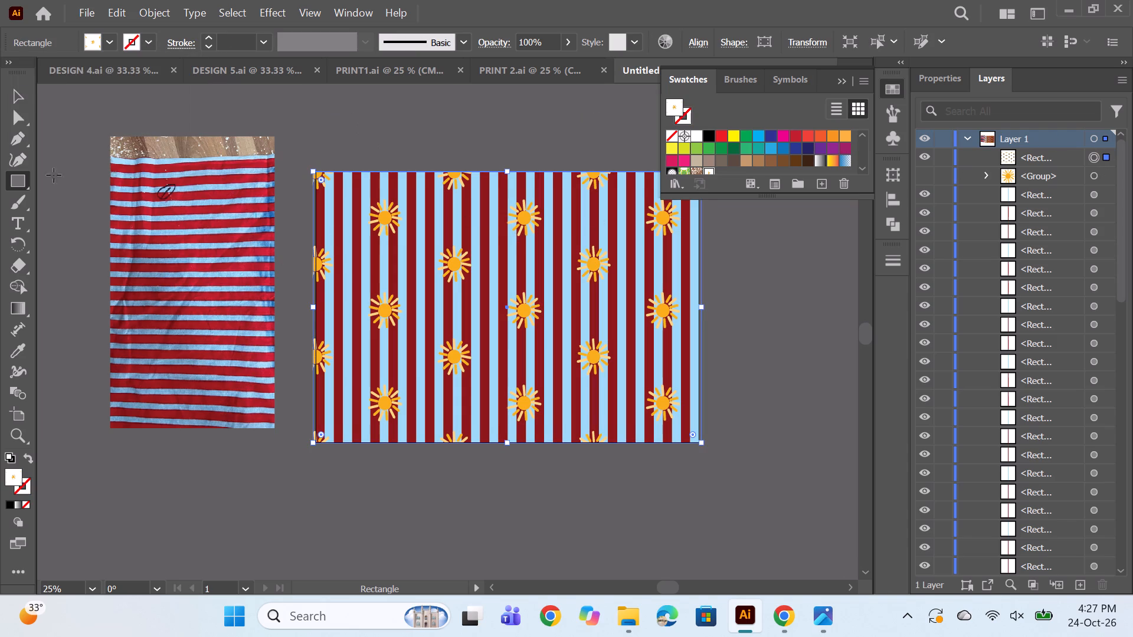
Trim the pattern rectangle's left edge to the artboard's left edge, then deselect it and close the swatches.
{"action": "left_click", "coordinate": [17, 87]}
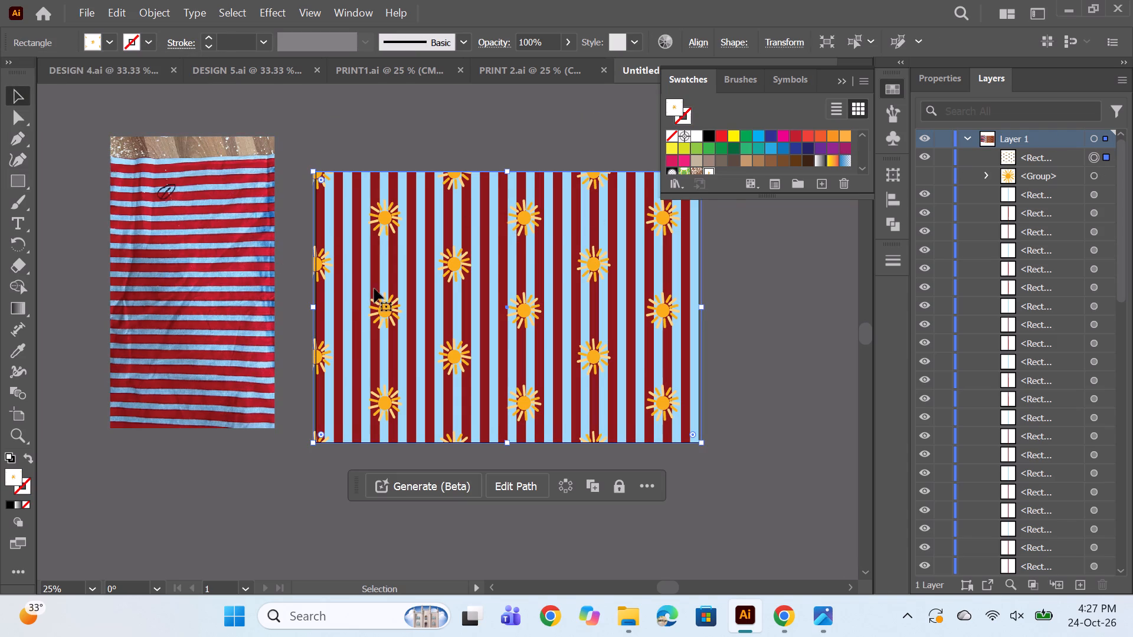
{"action": "scroll", "coordinate": [388, 281], "scroll_direction": "up", "scroll_amount": 2, "text": "alt"}
{"action": "left_click_drag", "start_coordinate": [234, 331], "coordinate": [237, 333]}
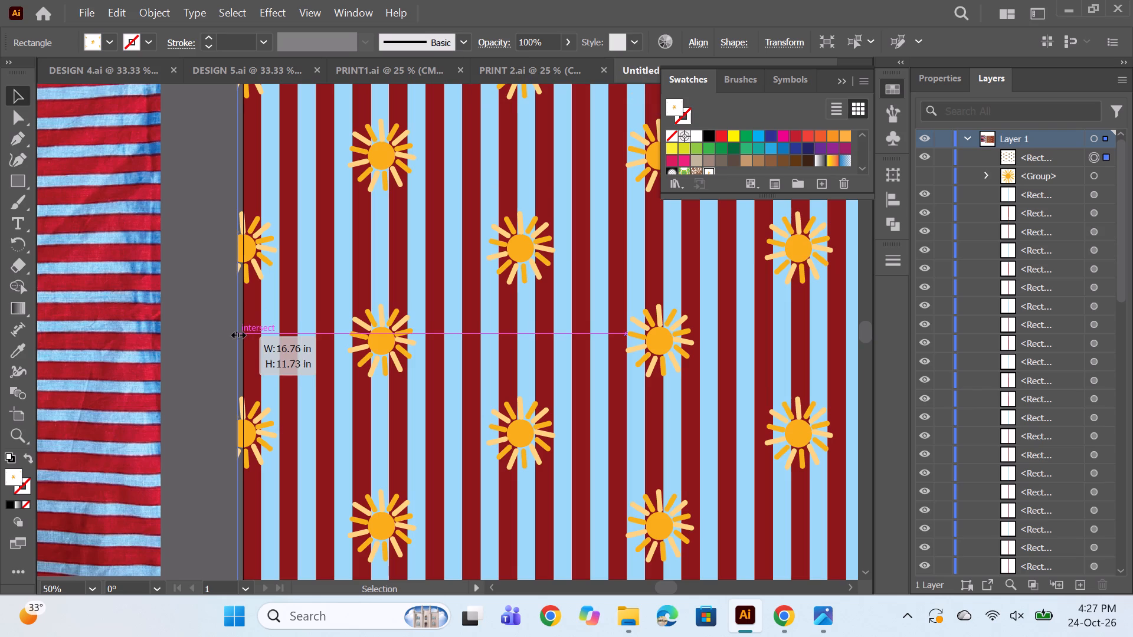
{"action": "left_click_drag", "start_coordinate": [237, 333], "coordinate": [244, 336]}
{"action": "scroll", "coordinate": [376, 264], "scroll_direction": "down", "scroll_amount": 2, "text": "alt"}
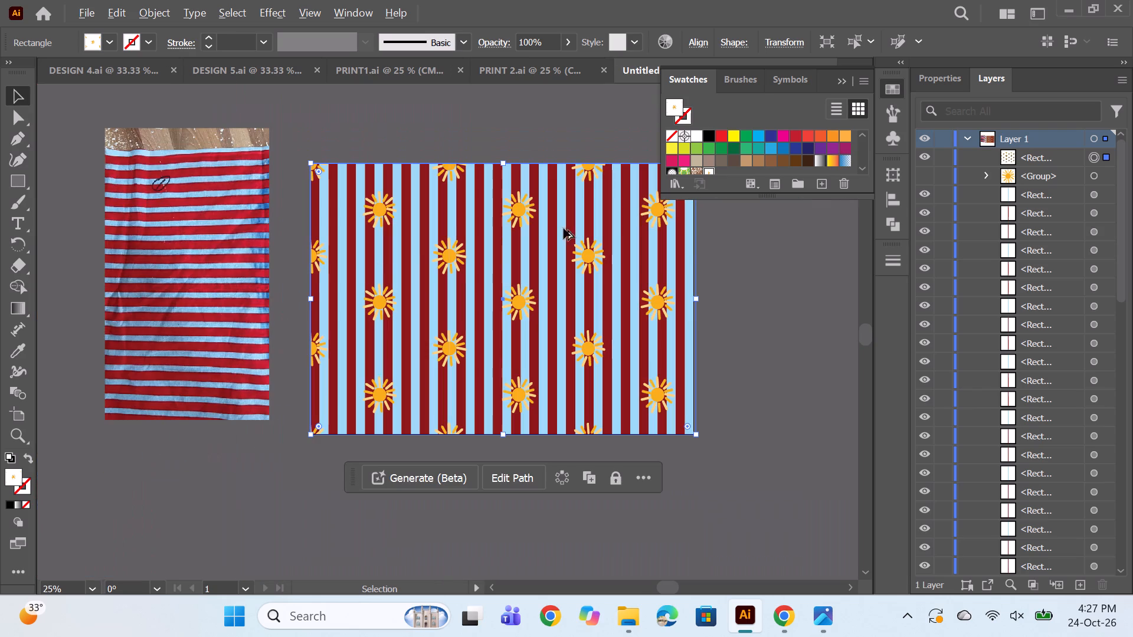
{"action": "left_click", "coordinate": [801, 255]}
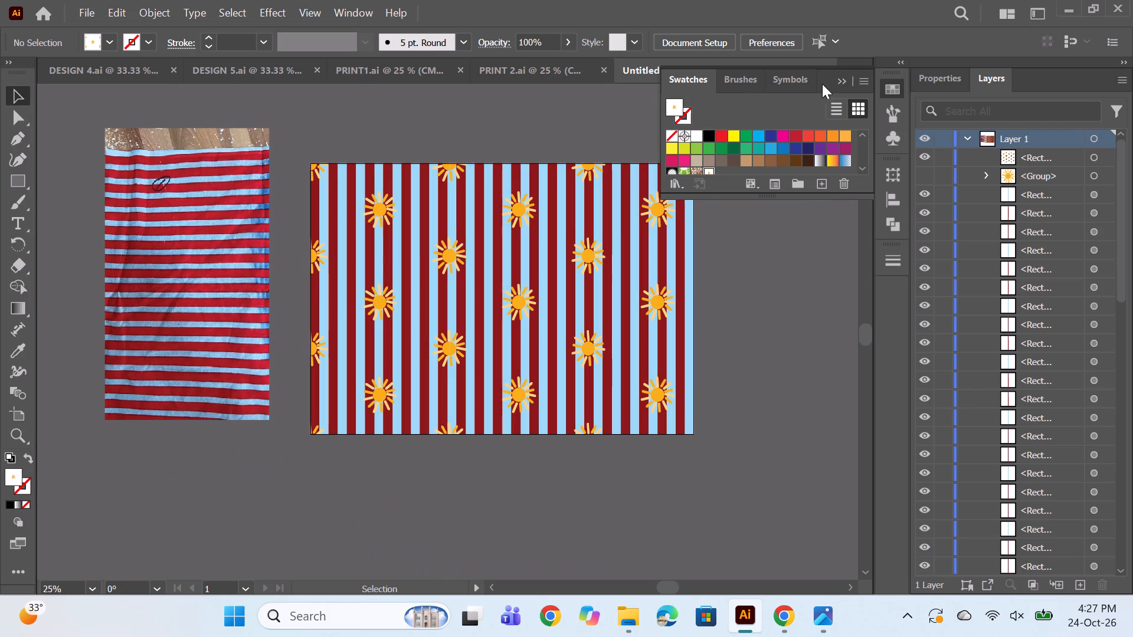
{"action": "left_click", "coordinate": [840, 77]}
Expand the hidden sun group in the layer list to examine its parts.
{"action": "scroll", "coordinate": [692, 304], "scroll_direction": "down", "scroll_amount": 1}
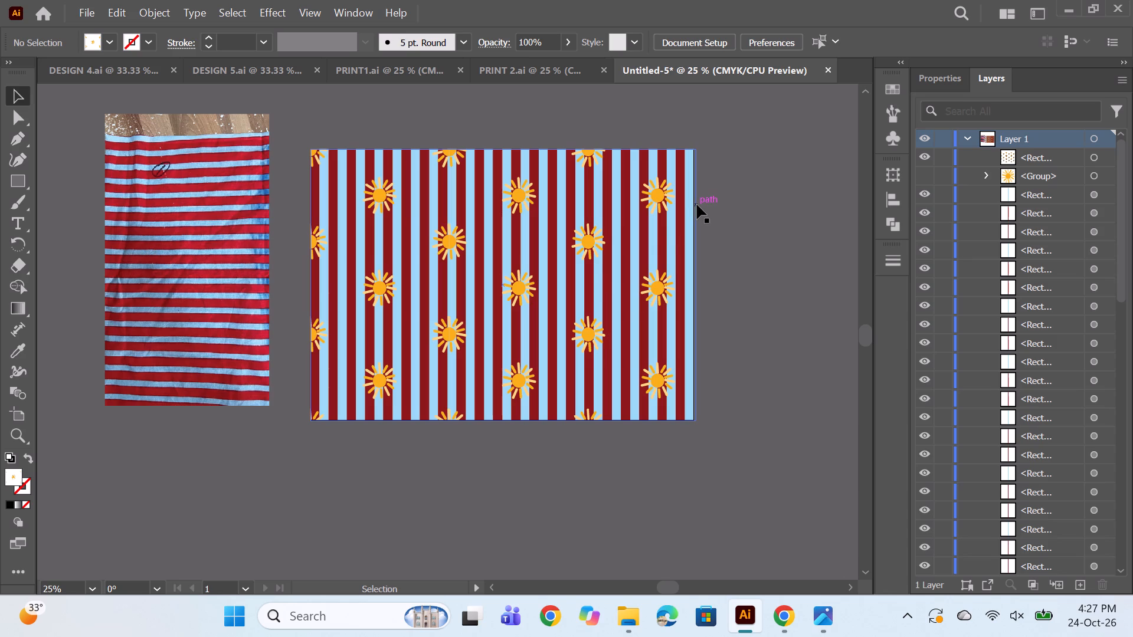
{"action": "scroll", "coordinate": [375, 186], "scroll_direction": "up", "scroll_amount": 1, "text": "alt"}
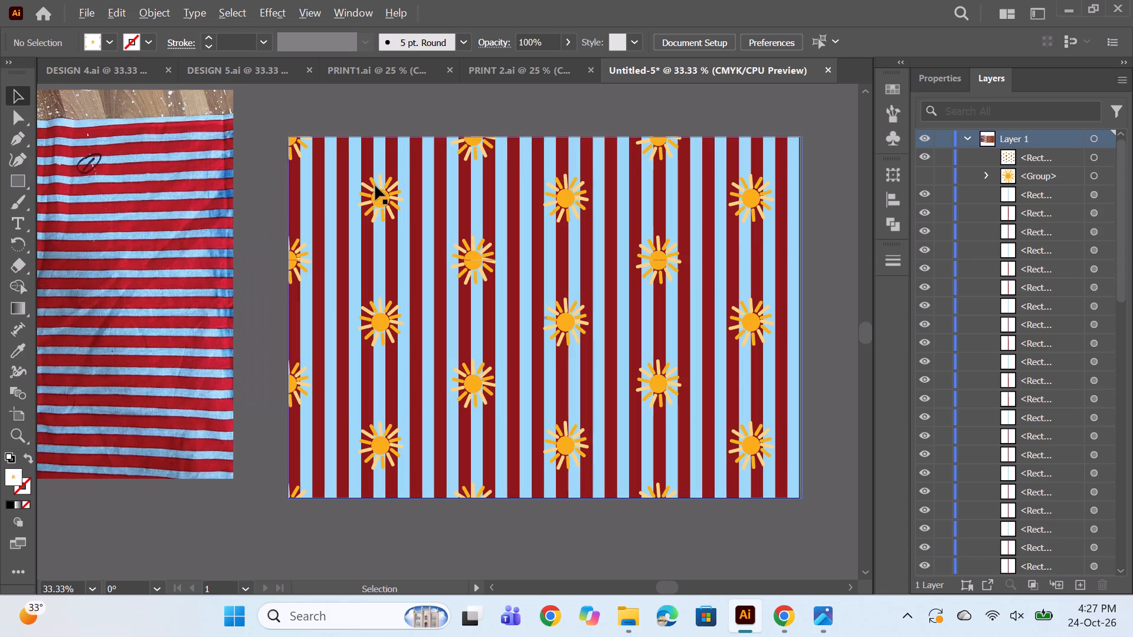
{"action": "left_click", "coordinate": [987, 169]}
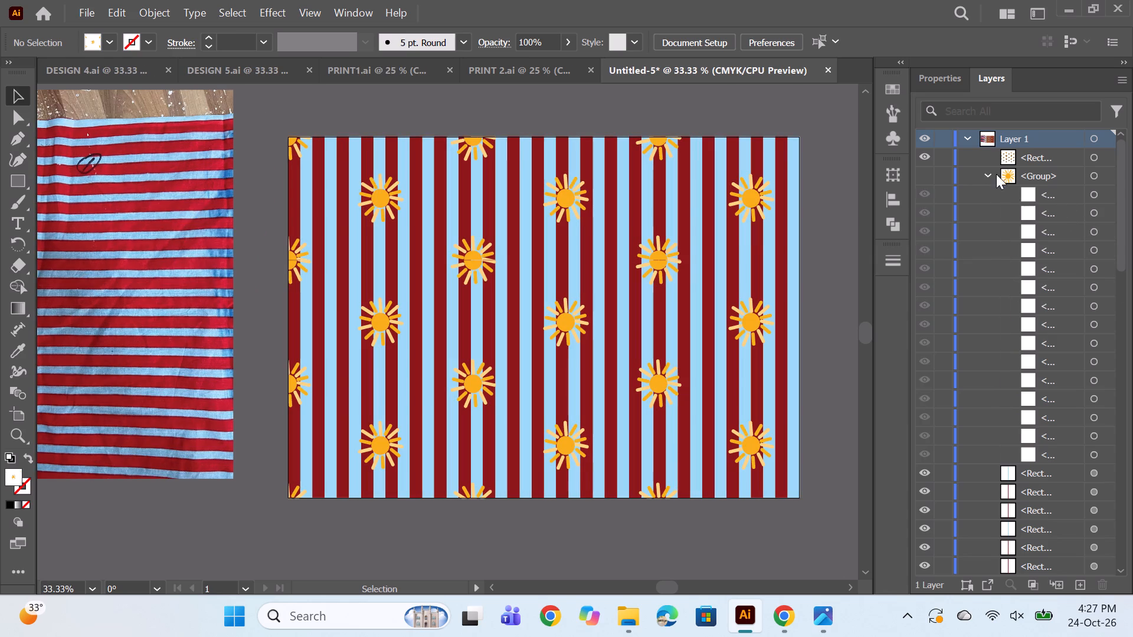
{"action": "scroll", "coordinate": [1037, 213], "scroll_direction": "down", "scroll_amount": 2}
{"action": "scroll", "coordinate": [1063, 238], "scroll_direction": "up", "scroll_amount": 3}
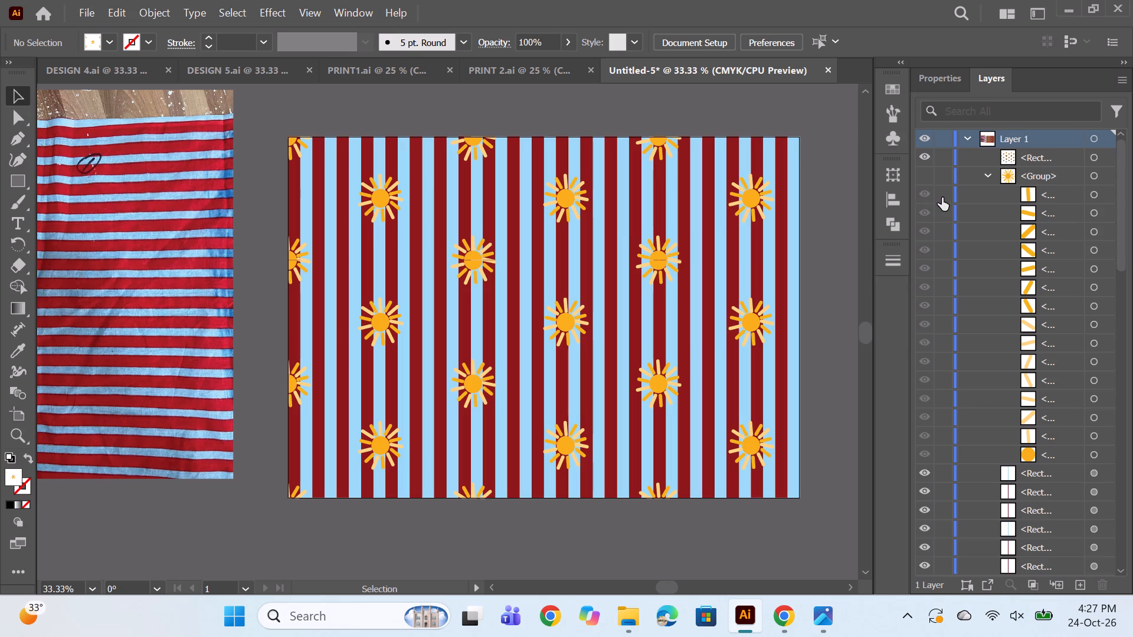
Collapse the sun group in the layer list, hide the pattern-filled rectangle, and show the original sun group.
{"action": "left_click", "coordinate": [988, 170]}
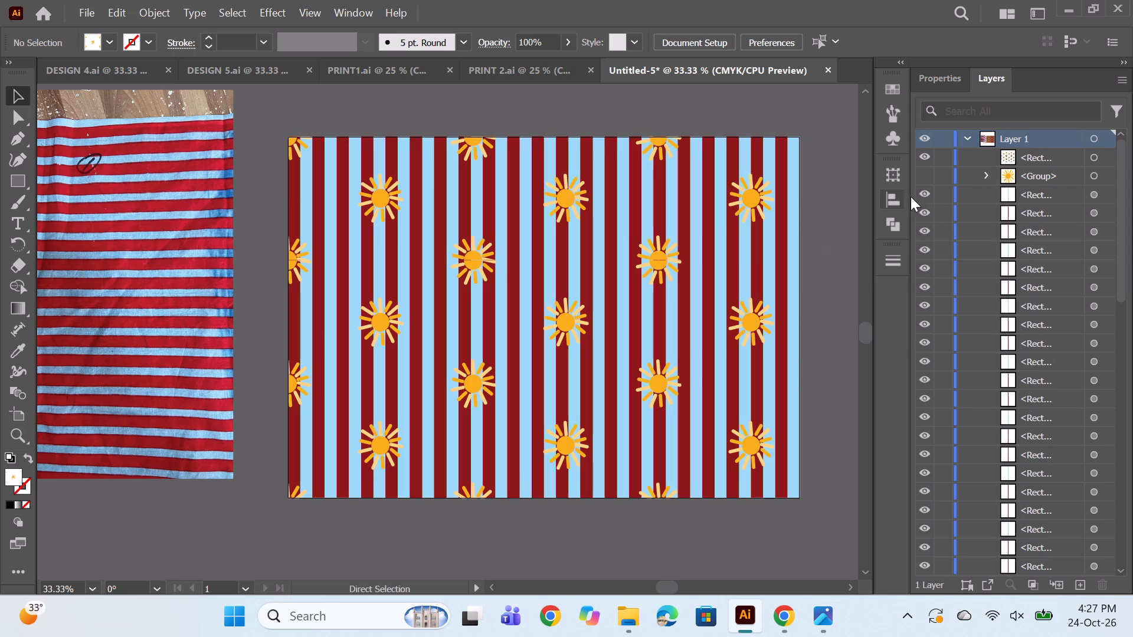
{"action": "left_click", "coordinate": [922, 153]}
{"action": "left_click", "coordinate": [924, 174]}
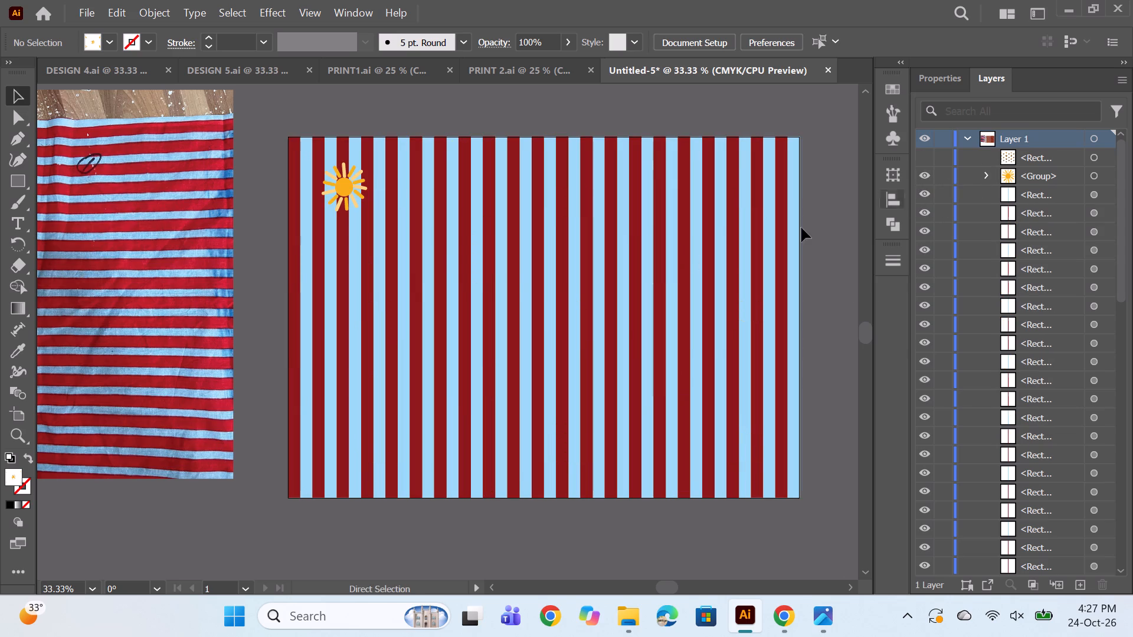
{"action": "scroll", "coordinate": [375, 157], "scroll_direction": "up", "scroll_amount": 1, "text": "alt"}
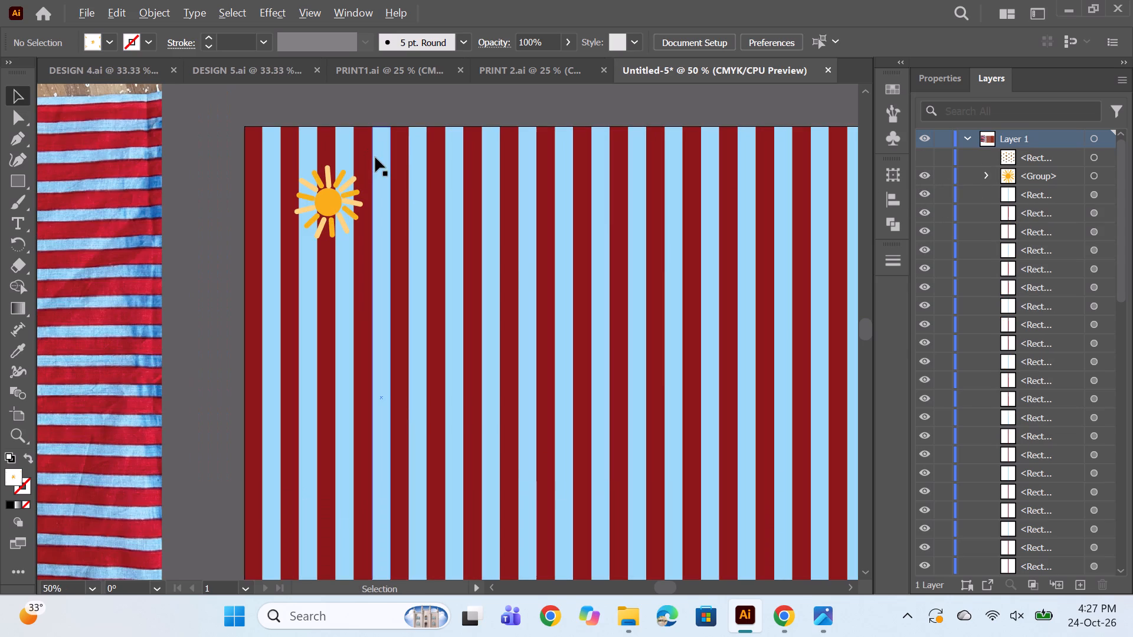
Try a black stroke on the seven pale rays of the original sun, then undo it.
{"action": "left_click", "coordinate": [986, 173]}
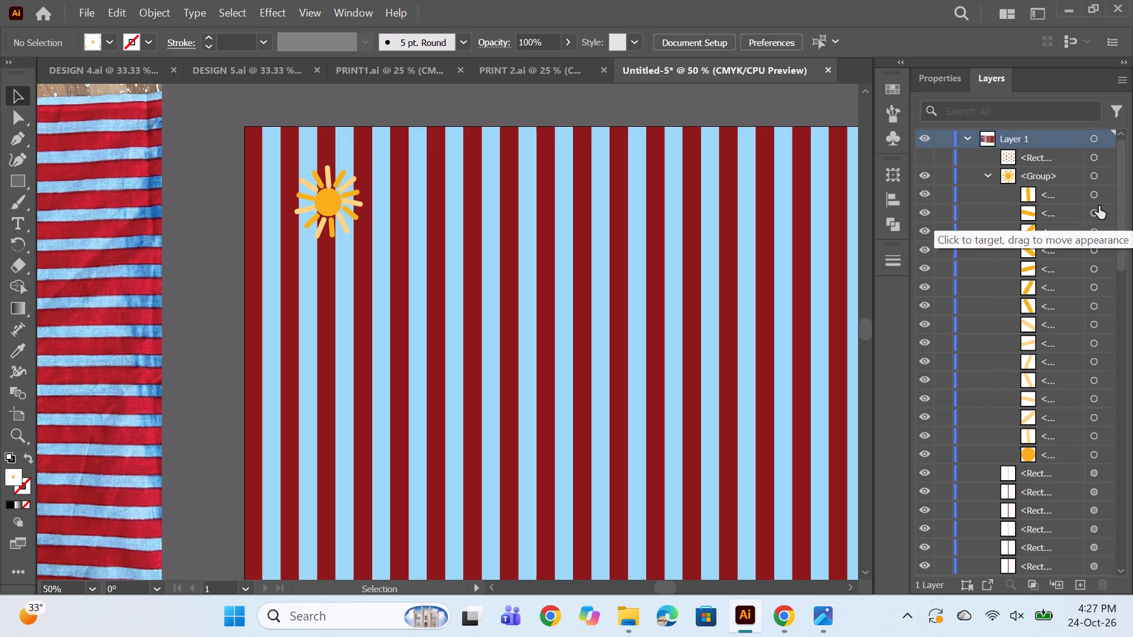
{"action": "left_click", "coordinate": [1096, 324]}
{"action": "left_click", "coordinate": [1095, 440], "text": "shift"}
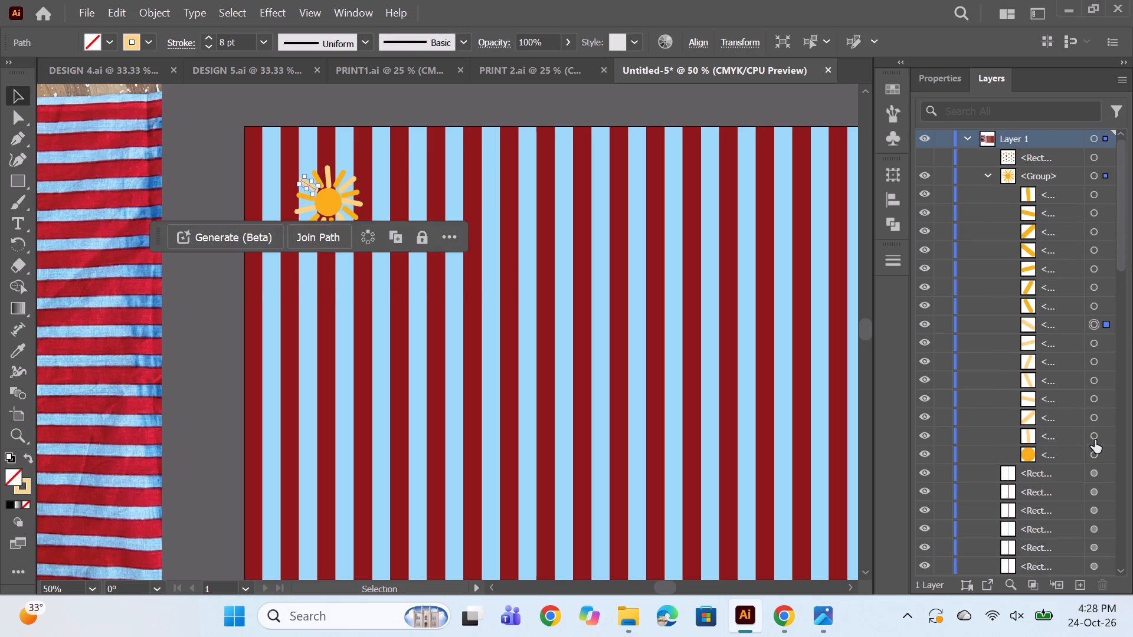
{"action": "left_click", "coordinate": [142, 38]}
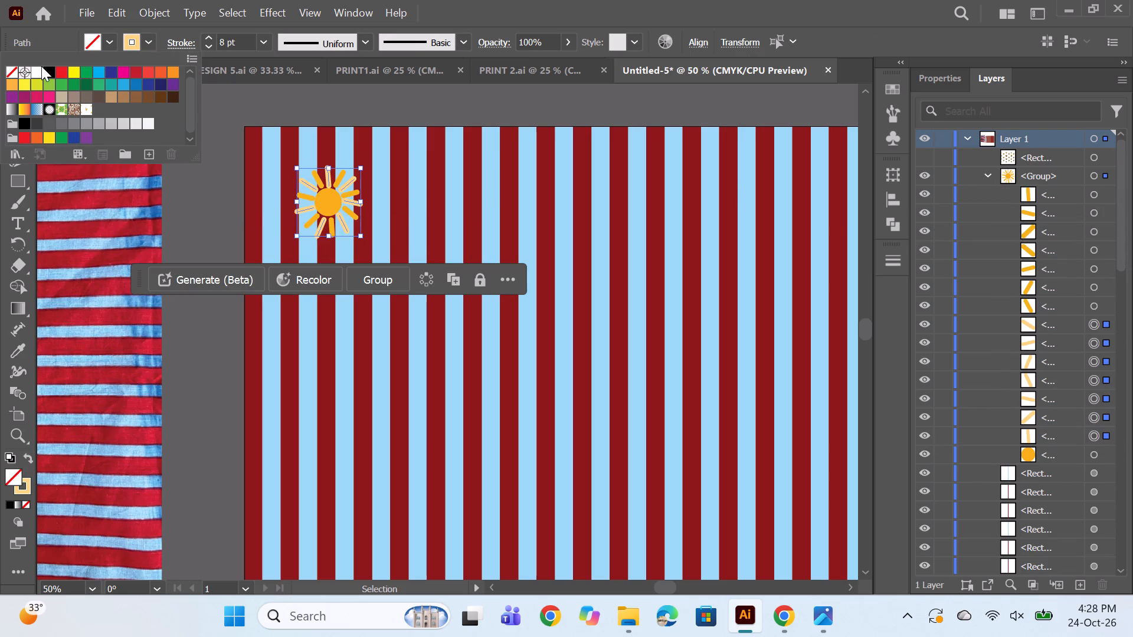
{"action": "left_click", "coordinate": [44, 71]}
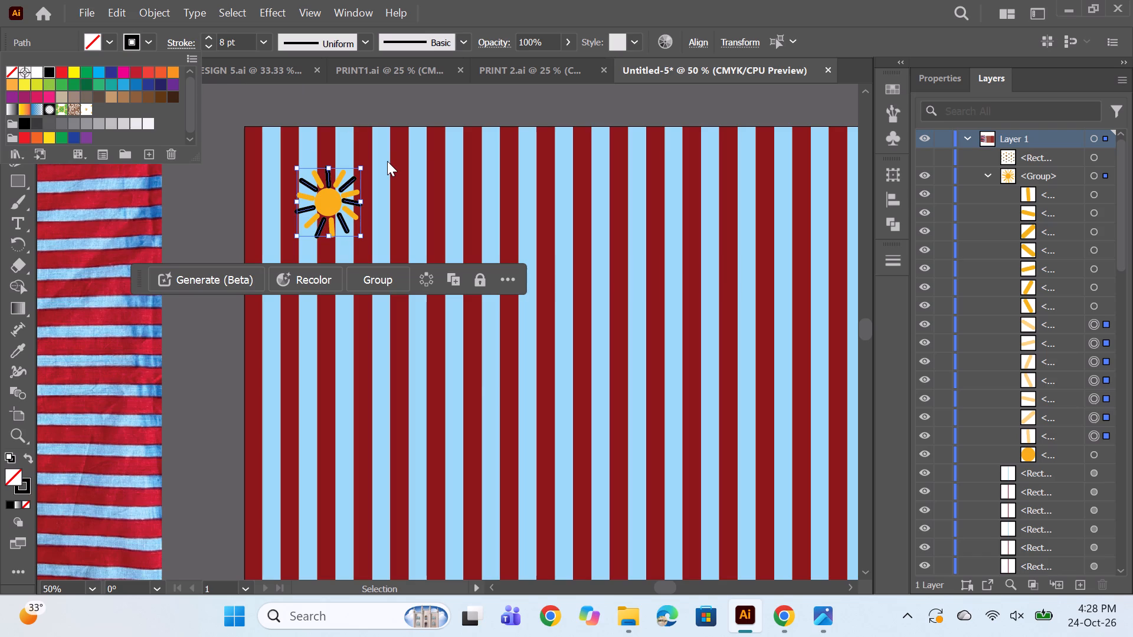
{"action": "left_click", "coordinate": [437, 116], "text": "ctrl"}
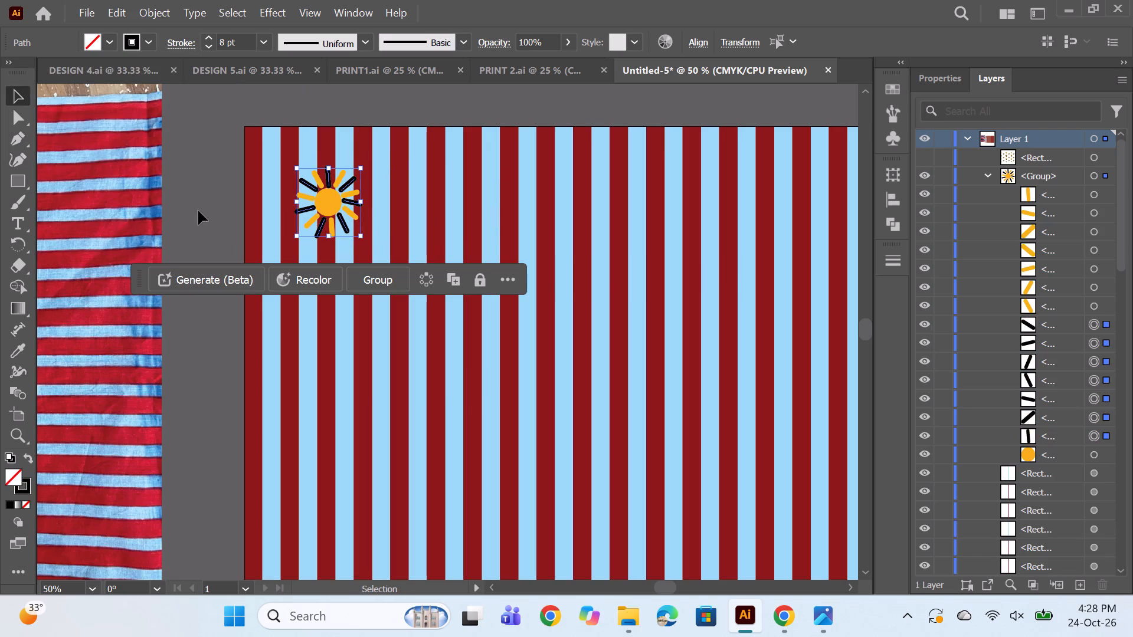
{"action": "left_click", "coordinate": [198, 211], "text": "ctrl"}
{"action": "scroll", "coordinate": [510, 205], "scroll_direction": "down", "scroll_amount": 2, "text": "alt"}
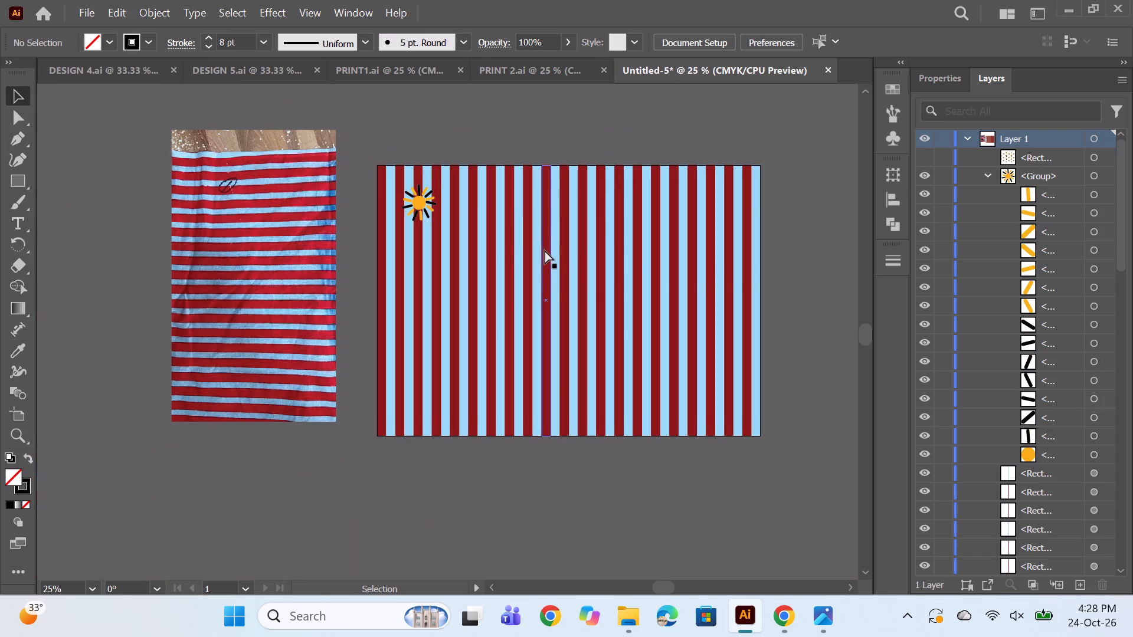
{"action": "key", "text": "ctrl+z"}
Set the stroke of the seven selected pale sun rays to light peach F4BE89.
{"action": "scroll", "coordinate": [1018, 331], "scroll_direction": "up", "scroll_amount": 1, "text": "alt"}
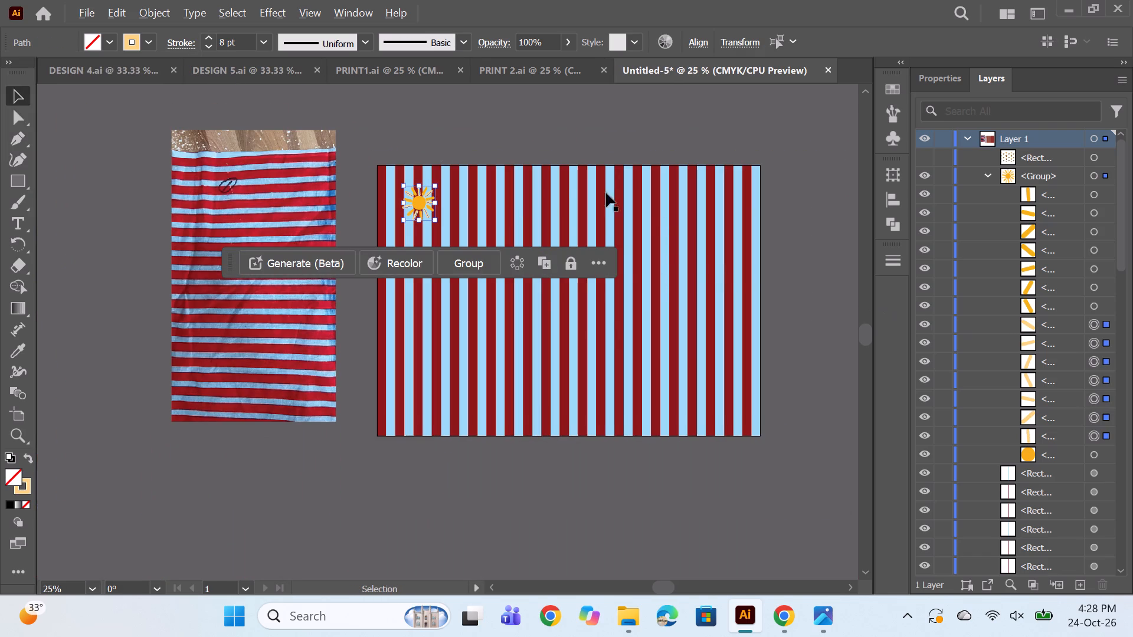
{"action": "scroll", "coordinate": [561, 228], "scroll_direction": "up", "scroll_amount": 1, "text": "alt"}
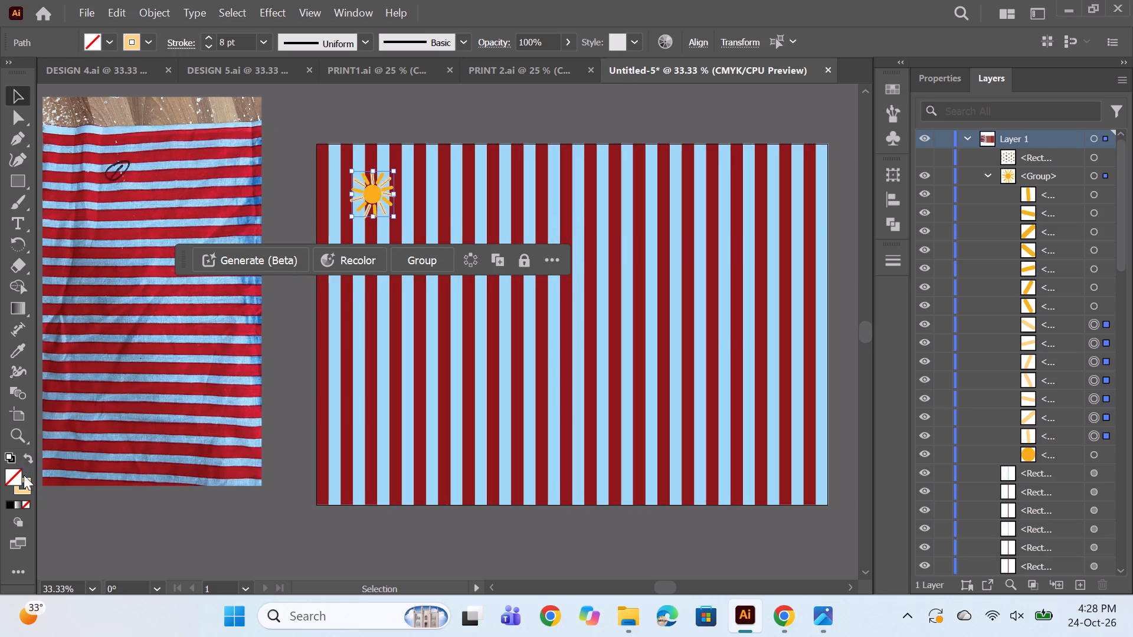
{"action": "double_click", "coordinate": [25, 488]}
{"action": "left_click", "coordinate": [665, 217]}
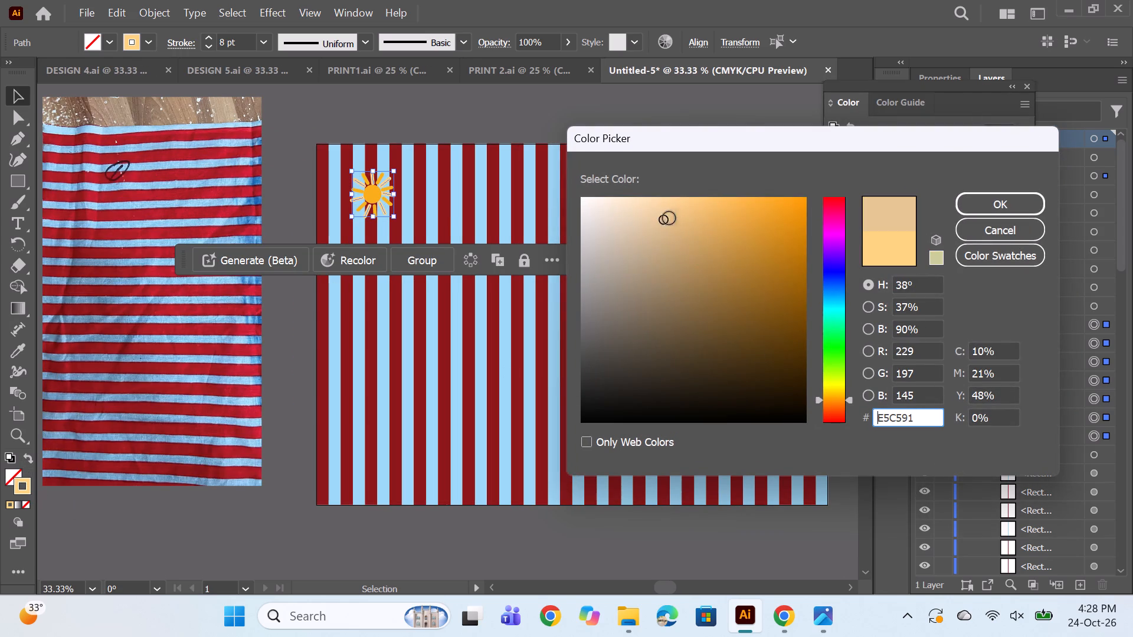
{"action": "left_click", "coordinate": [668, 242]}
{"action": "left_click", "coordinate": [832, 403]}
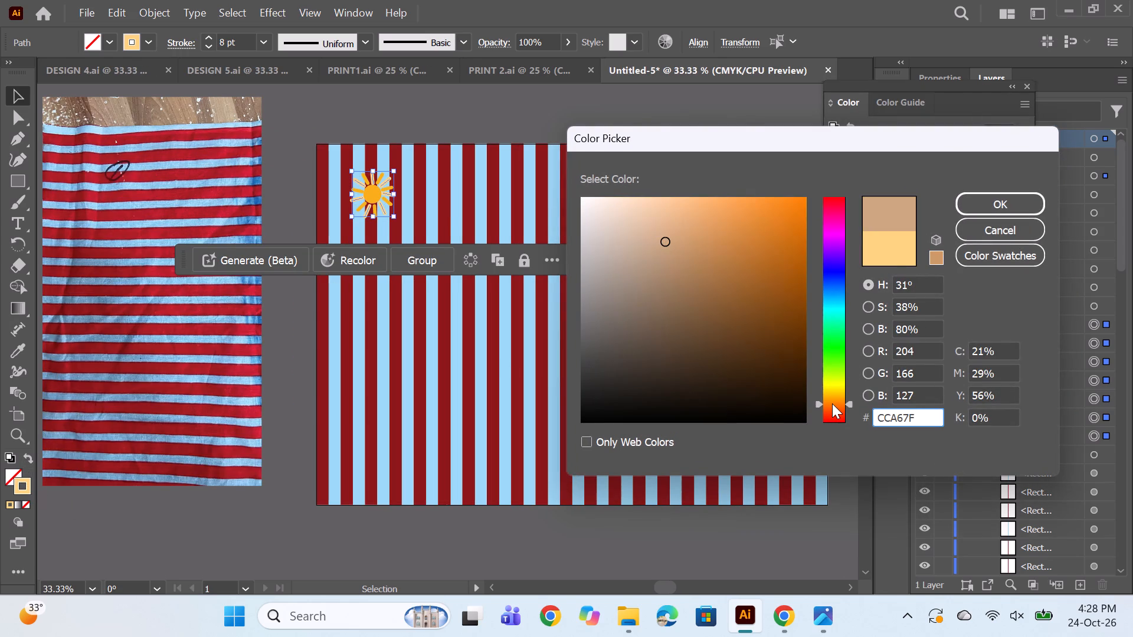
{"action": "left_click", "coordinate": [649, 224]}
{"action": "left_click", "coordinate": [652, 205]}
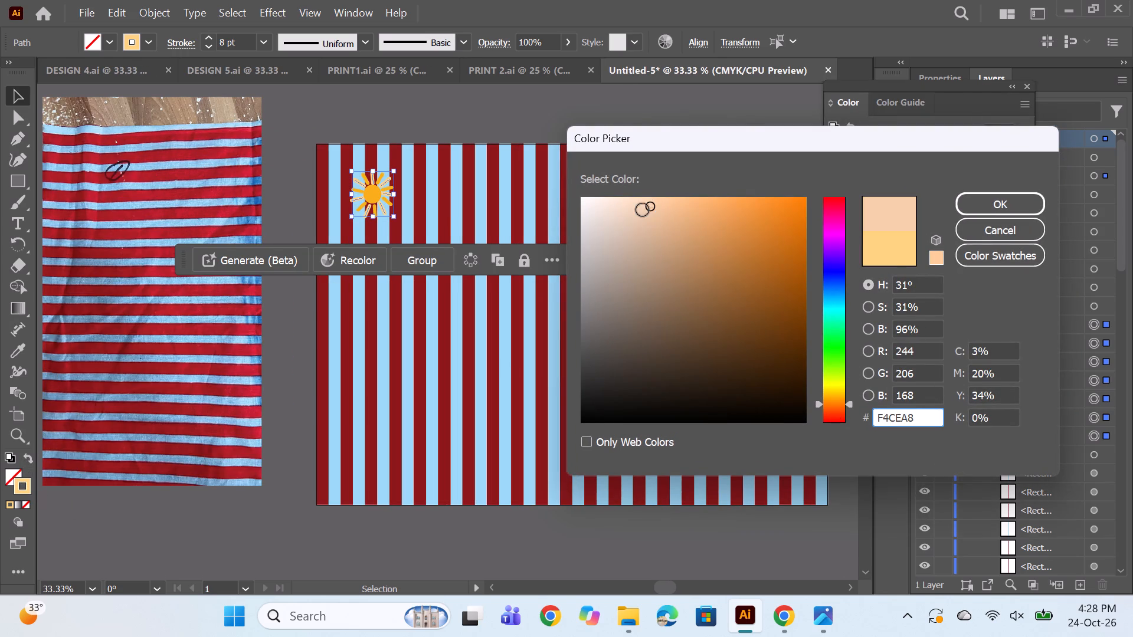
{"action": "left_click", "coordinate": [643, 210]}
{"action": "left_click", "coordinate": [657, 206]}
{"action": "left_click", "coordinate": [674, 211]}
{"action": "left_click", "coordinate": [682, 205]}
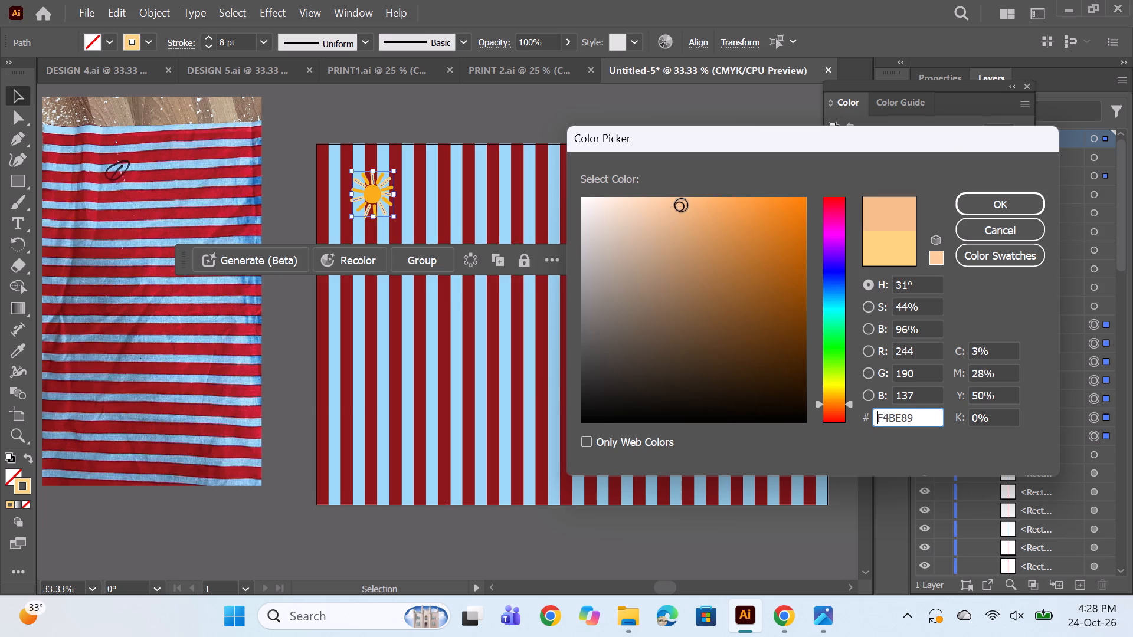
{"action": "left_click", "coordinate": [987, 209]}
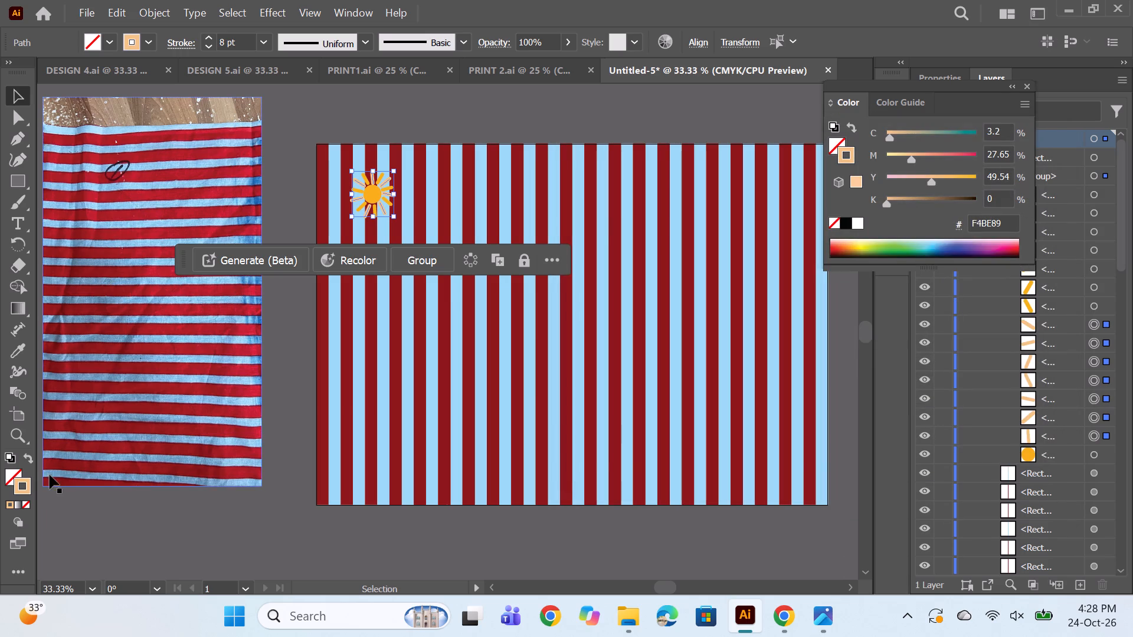
Recolor the seven selected rays' stroke to orange F99030, then deselect them and close the color settings.
{"action": "double_click", "coordinate": [26, 483]}
{"action": "left_click", "coordinate": [712, 206]}
{"action": "left_click", "coordinate": [735, 200]}
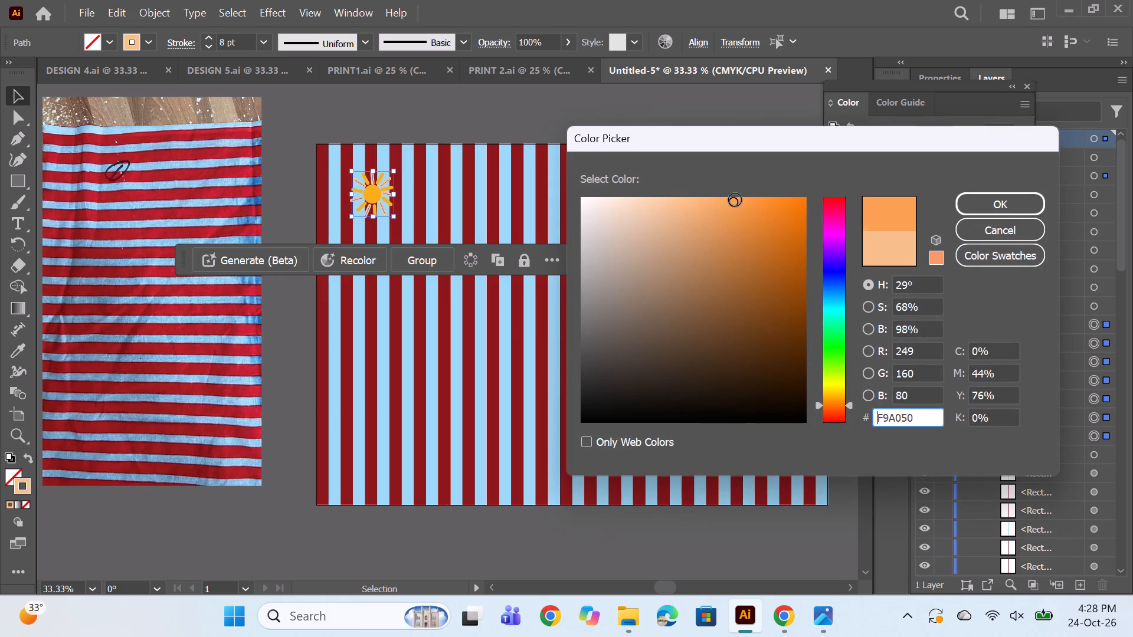
{"action": "left_click", "coordinate": [751, 205]}
{"action": "left_click", "coordinate": [760, 203]}
{"action": "left_click", "coordinate": [765, 202]}
{"action": "left_click", "coordinate": [986, 199]}
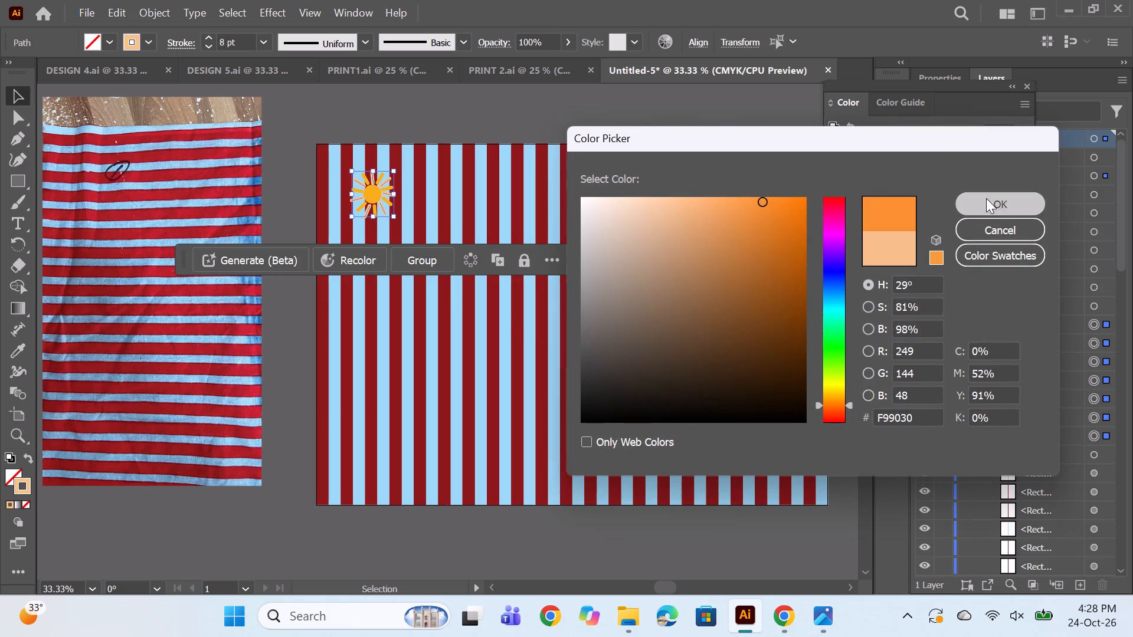
{"action": "left_click", "coordinate": [293, 376]}
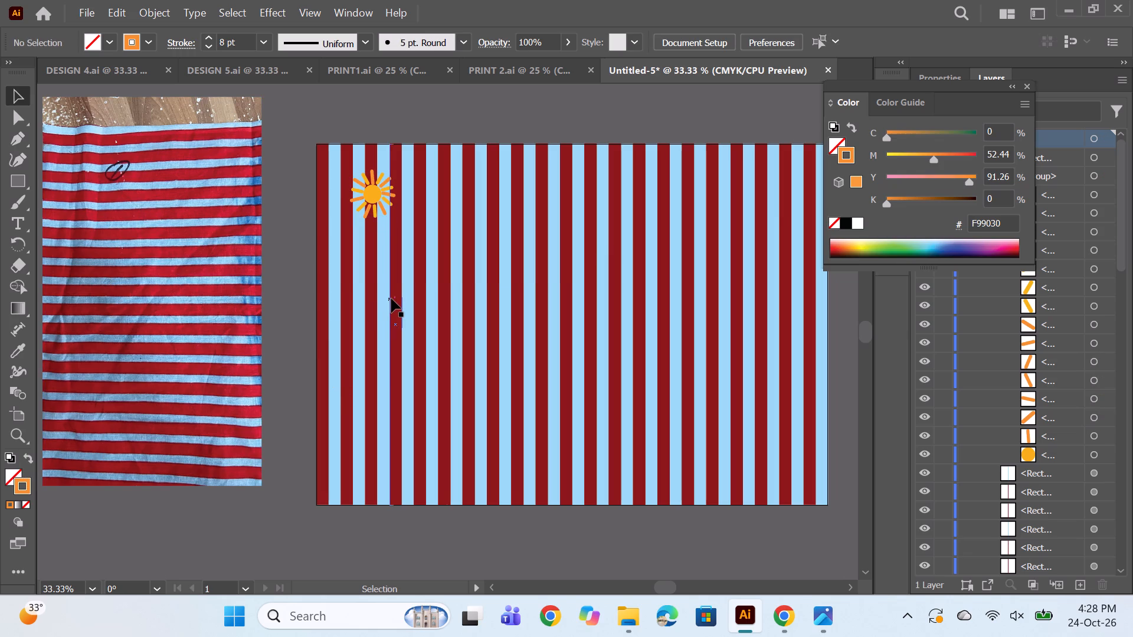
{"action": "scroll", "coordinate": [391, 298], "scroll_direction": "down", "scroll_amount": 1}
{"action": "scroll", "coordinate": [440, 310], "scroll_direction": "down", "scroll_amount": 1, "text": "alt"}
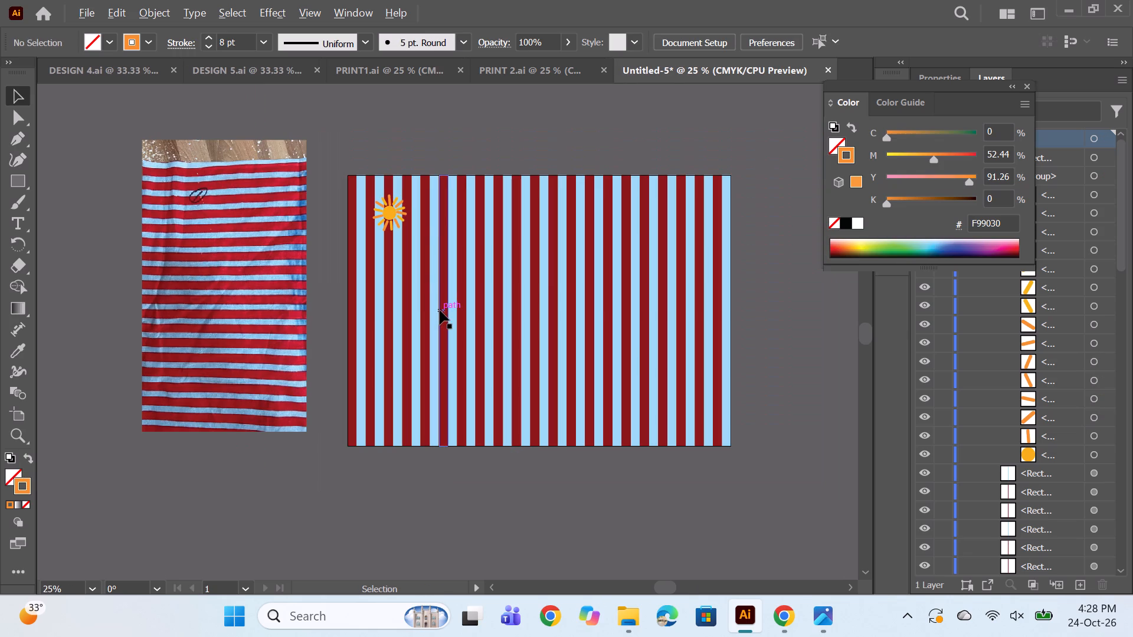
{"action": "scroll", "coordinate": [1045, 379], "scroll_direction": "up", "scroll_amount": 6}
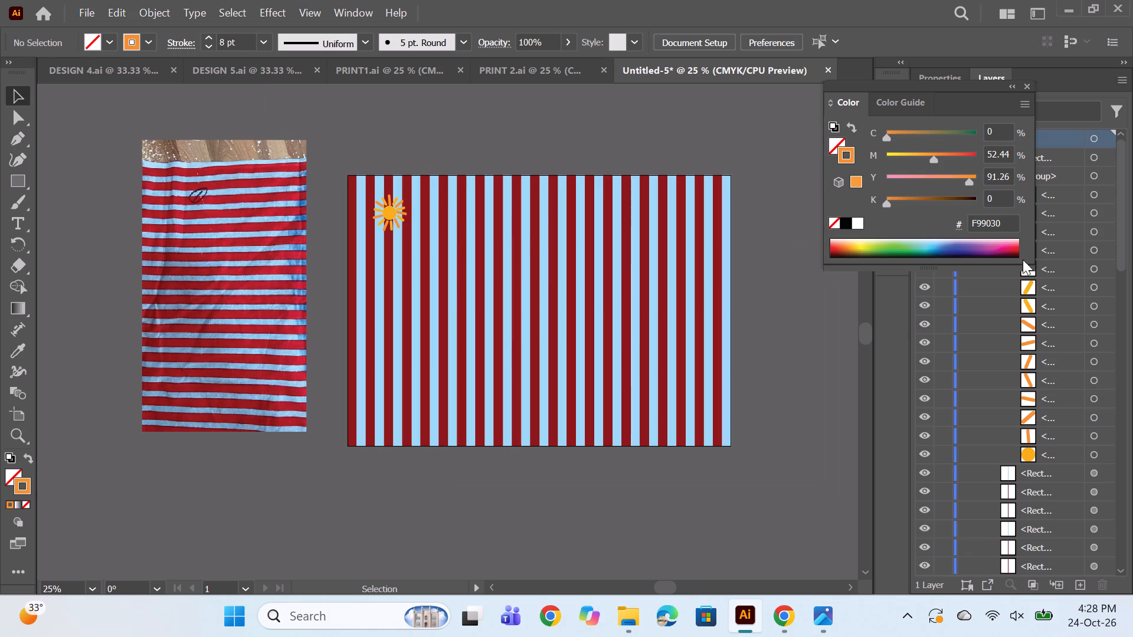
{"action": "left_click", "coordinate": [1023, 85]}
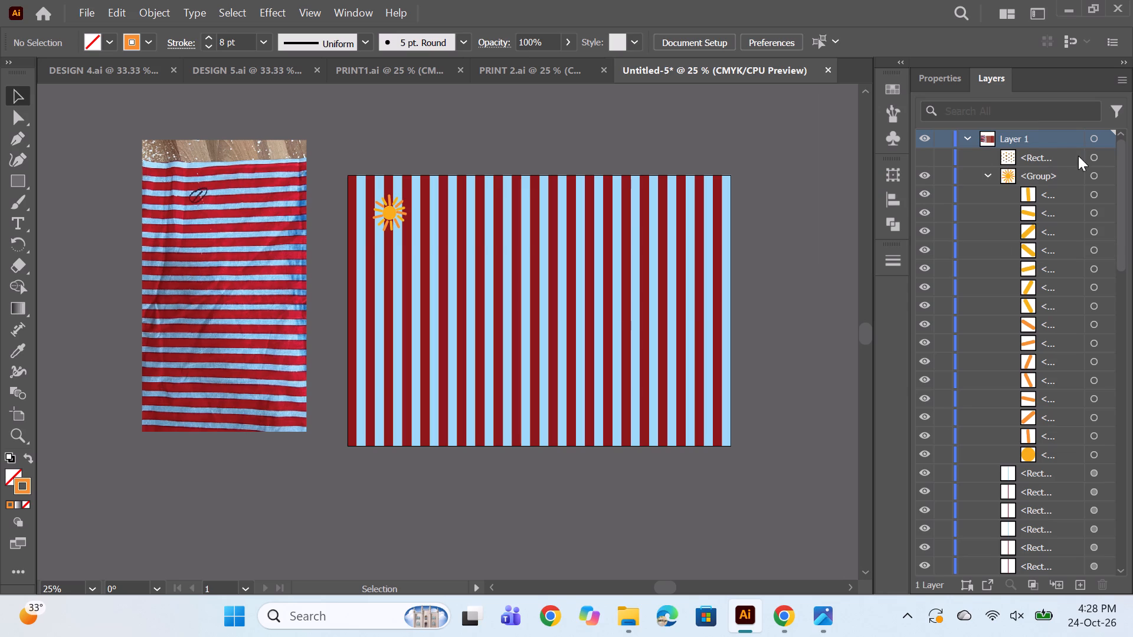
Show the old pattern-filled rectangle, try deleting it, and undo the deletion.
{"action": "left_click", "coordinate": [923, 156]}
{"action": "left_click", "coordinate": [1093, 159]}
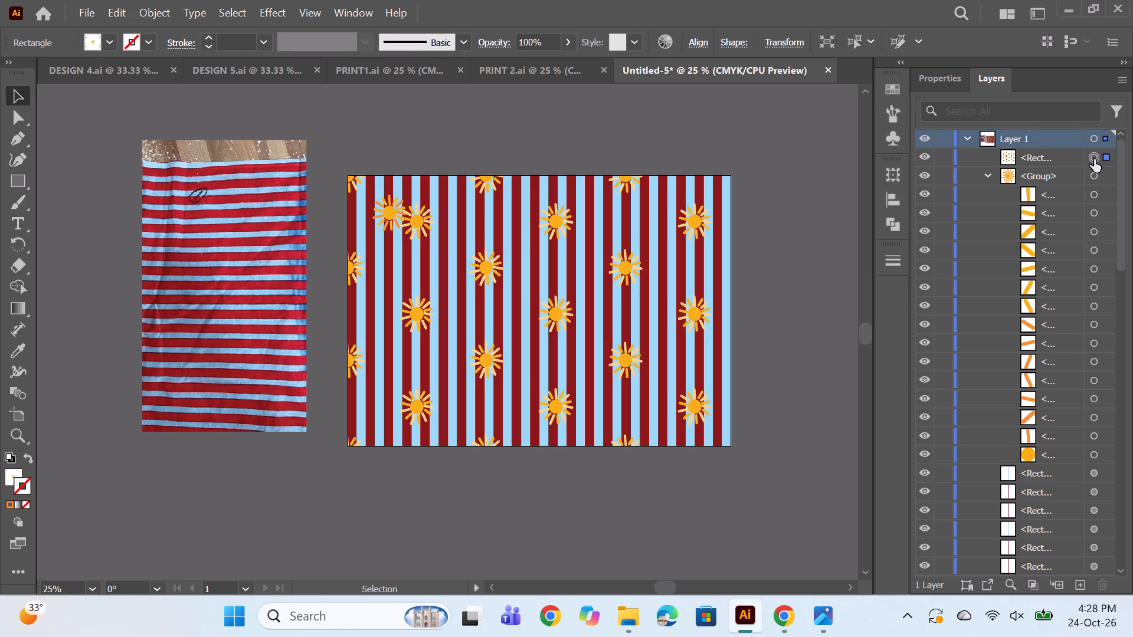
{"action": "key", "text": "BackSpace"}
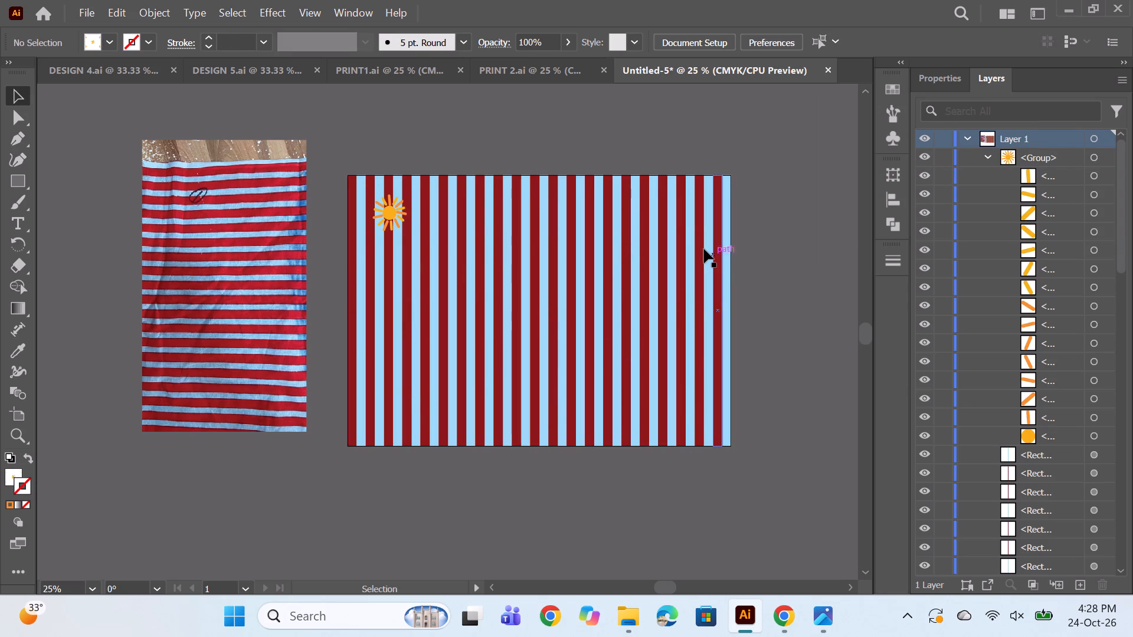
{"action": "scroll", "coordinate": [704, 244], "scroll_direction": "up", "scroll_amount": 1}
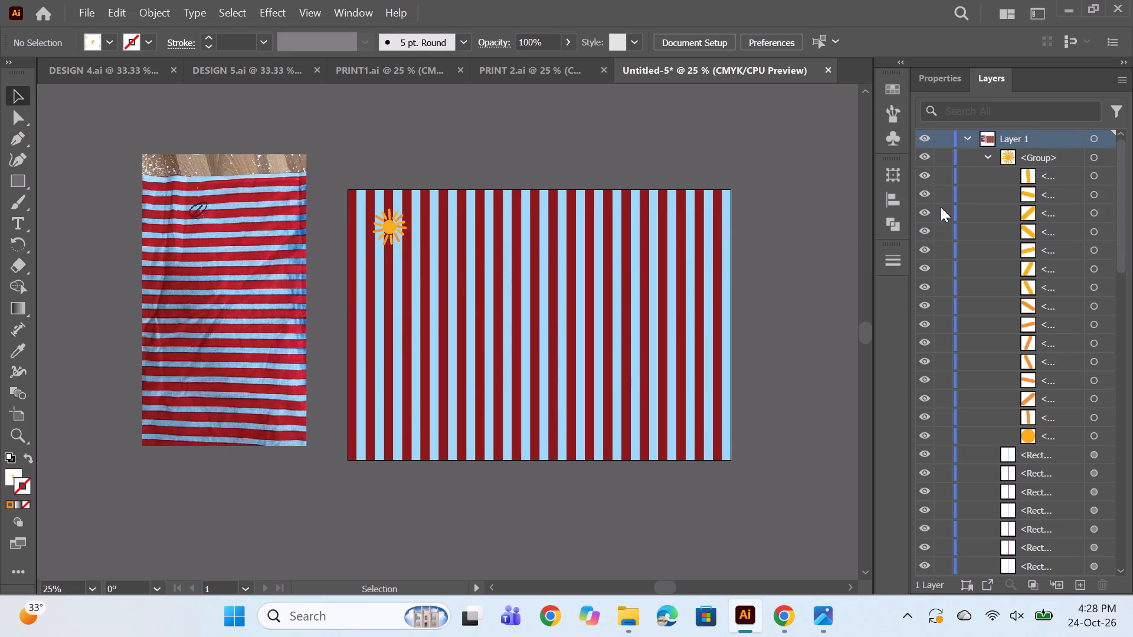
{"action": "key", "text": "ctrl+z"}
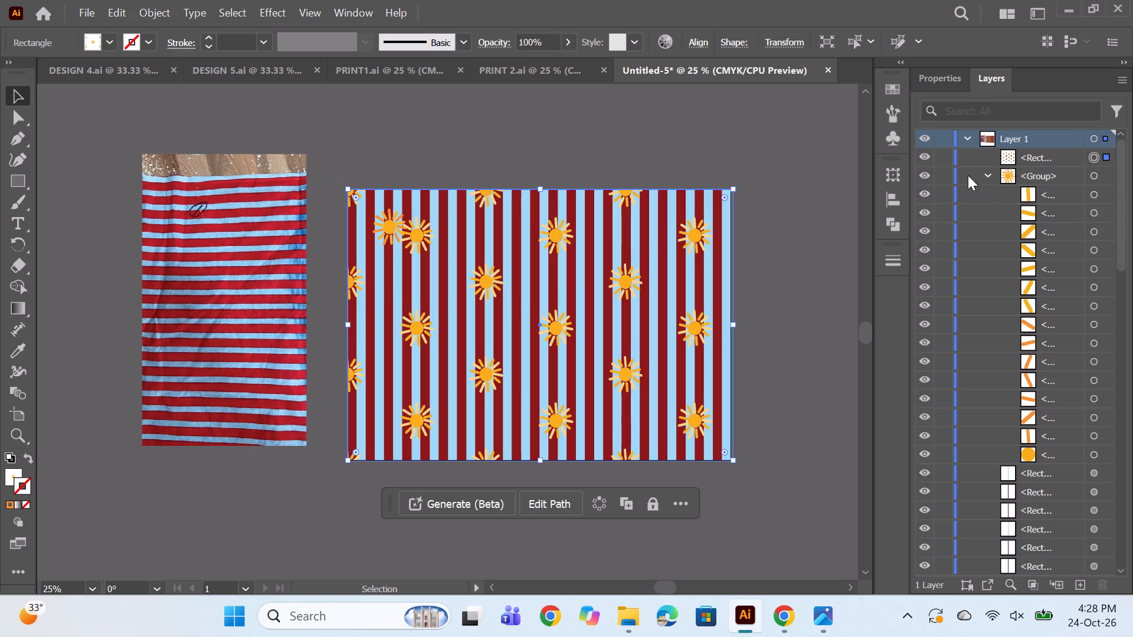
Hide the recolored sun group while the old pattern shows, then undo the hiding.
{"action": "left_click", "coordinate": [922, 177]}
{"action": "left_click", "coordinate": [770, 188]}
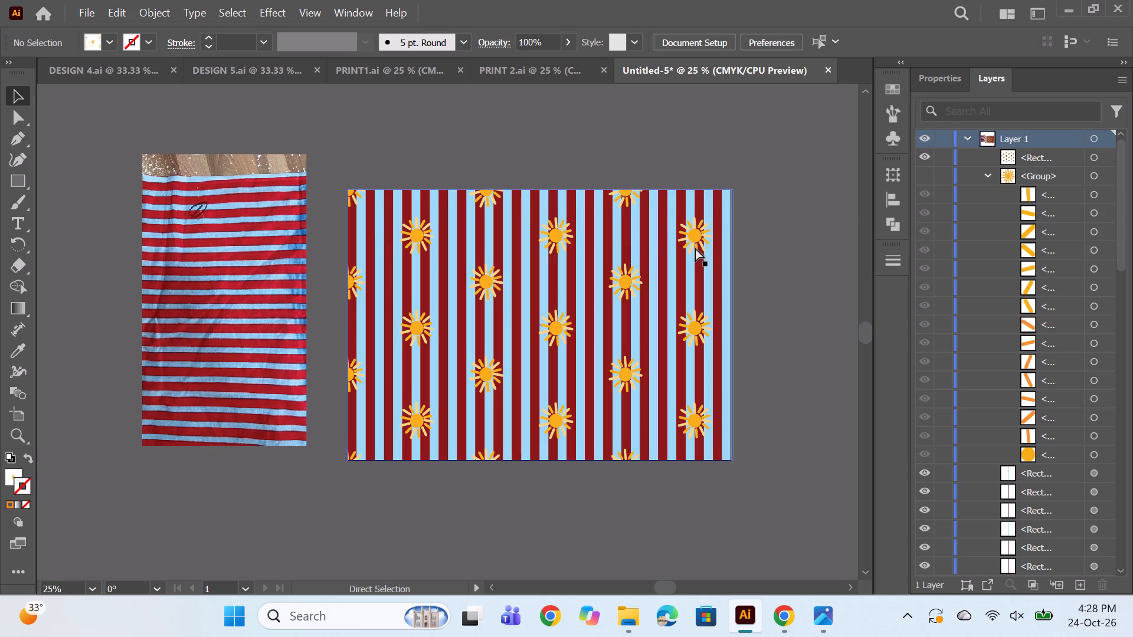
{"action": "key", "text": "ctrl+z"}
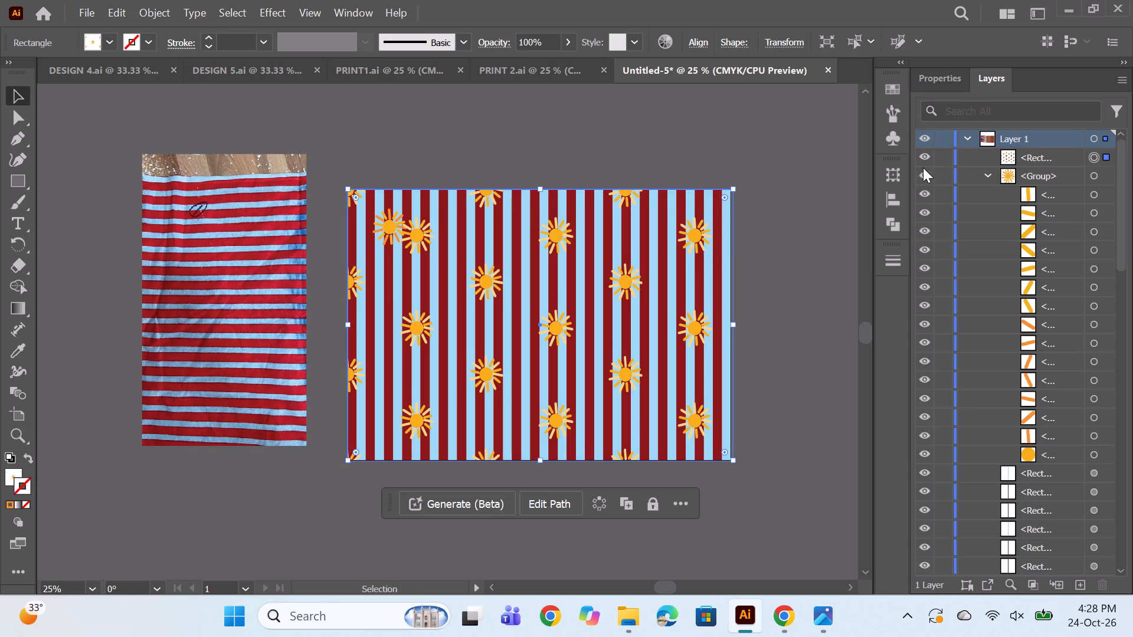
Hide the old pattern-filled rectangle and make a new pattern from the recolored sun group.
{"action": "left_click", "coordinate": [920, 152]}
{"action": "left_click", "coordinate": [1091, 171]}
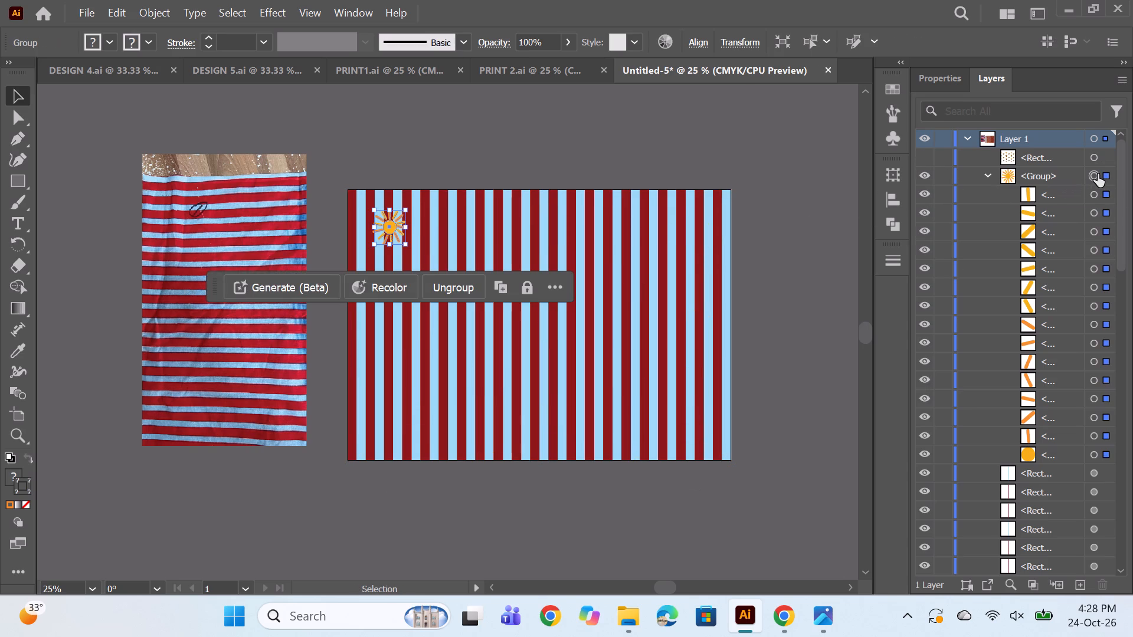
{"action": "left_click", "coordinate": [155, 12]}
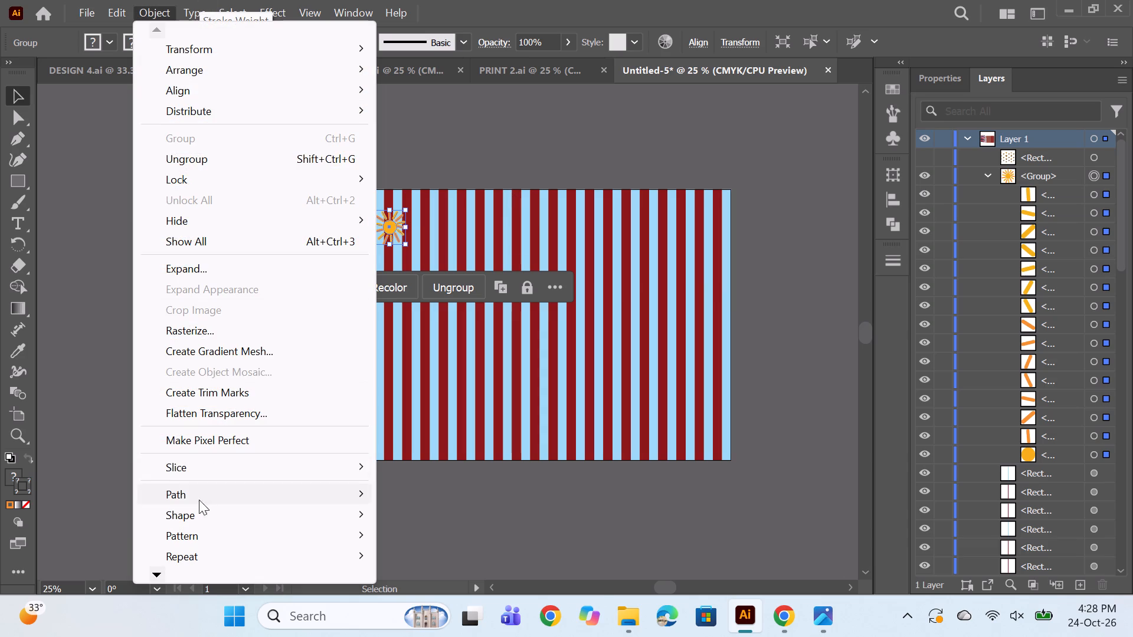
{"action": "left_click", "coordinate": [197, 540]}
{"action": "left_click", "coordinate": [435, 534]}
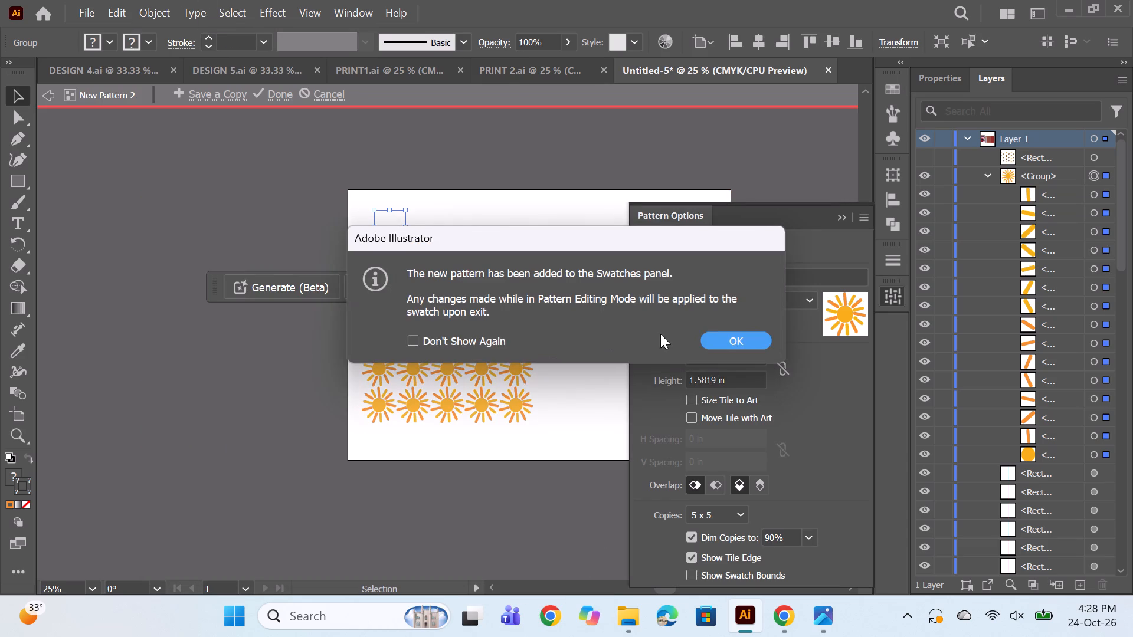
{"action": "left_click", "coordinate": [716, 336]}
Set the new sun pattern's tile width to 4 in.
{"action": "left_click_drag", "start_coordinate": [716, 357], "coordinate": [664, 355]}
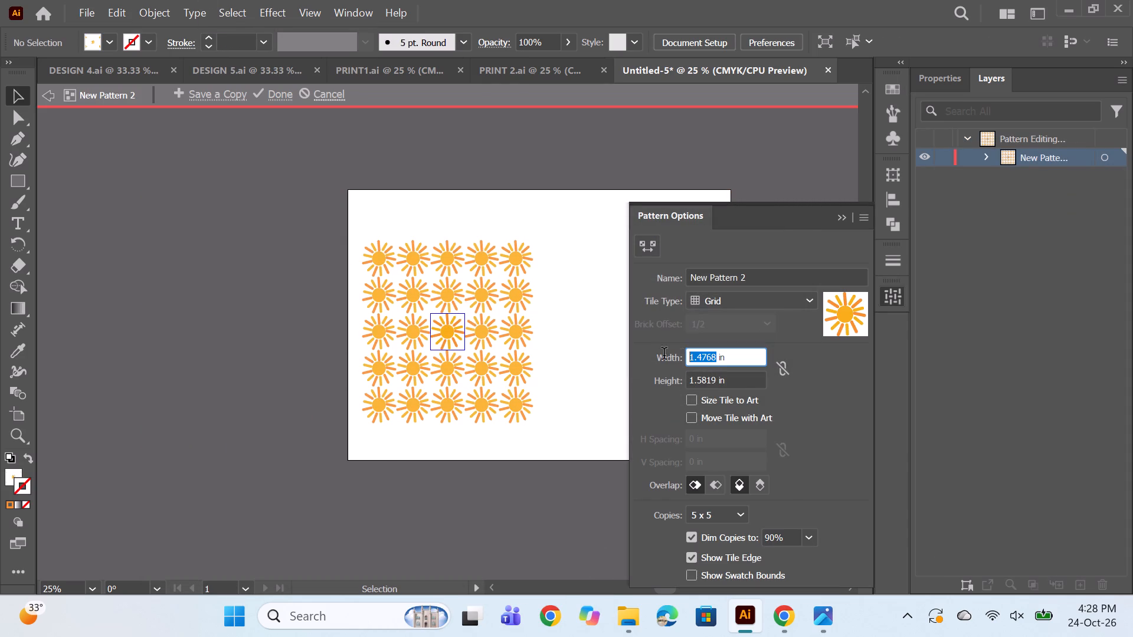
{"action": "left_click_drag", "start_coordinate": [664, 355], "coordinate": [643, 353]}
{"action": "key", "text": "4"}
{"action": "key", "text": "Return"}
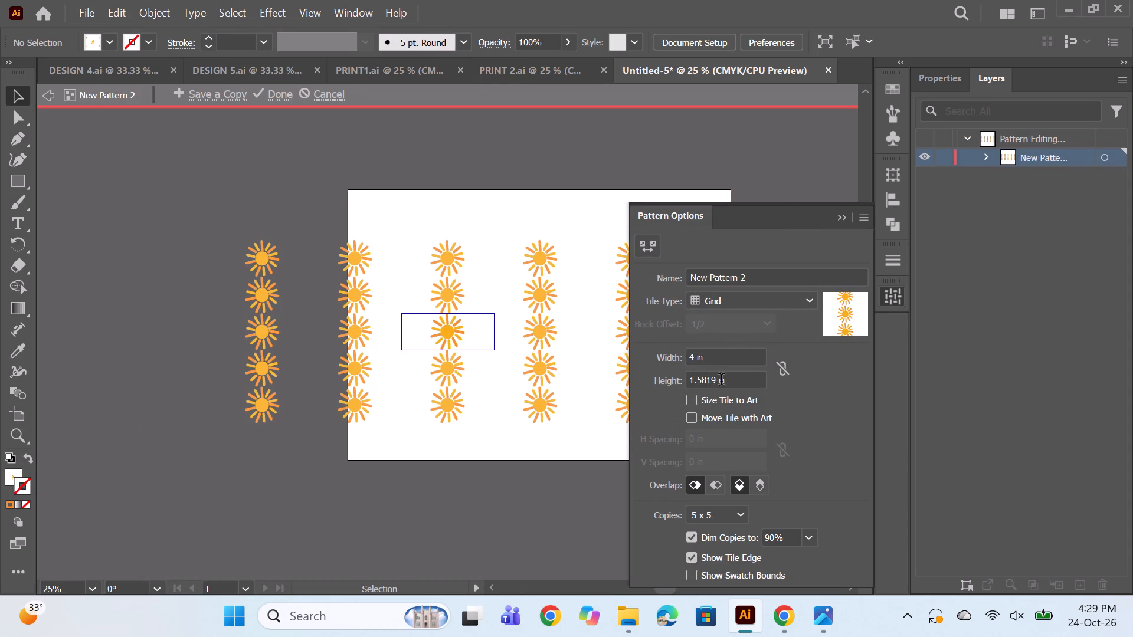
Set the new sun pattern's tile to 3 in wide and 4 in high.
{"action": "left_click_drag", "start_coordinate": [696, 359], "coordinate": [653, 361]}
{"action": "key", "text": "3"}
{"action": "key", "text": "Return"}
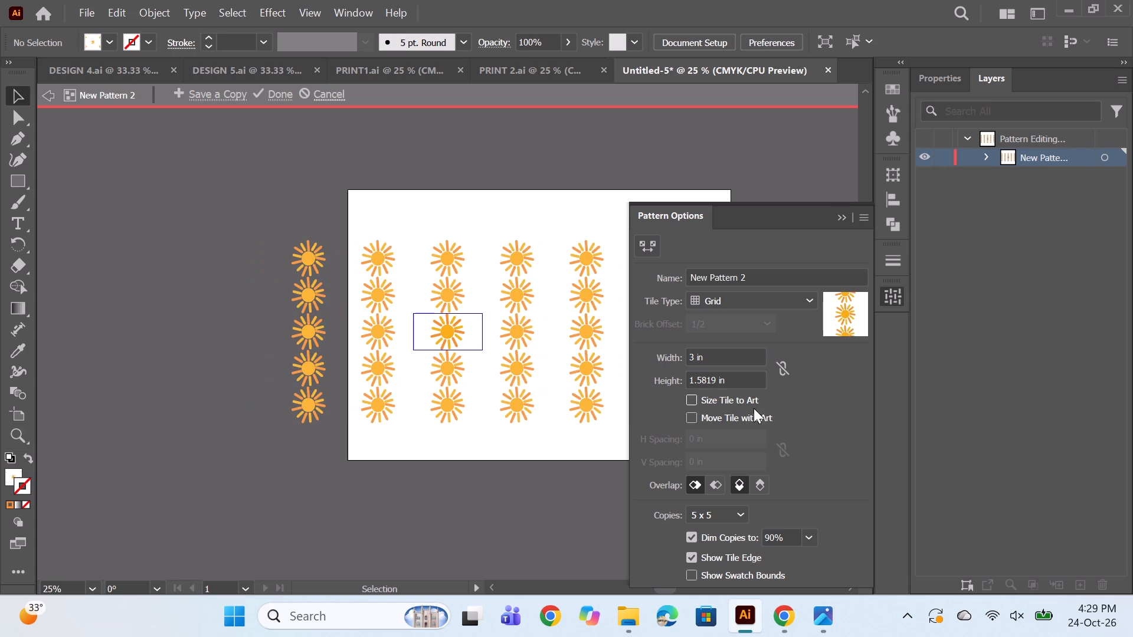
{"action": "left_click_drag", "start_coordinate": [716, 383], "coordinate": [614, 380]}
{"action": "key", "text": "4"}
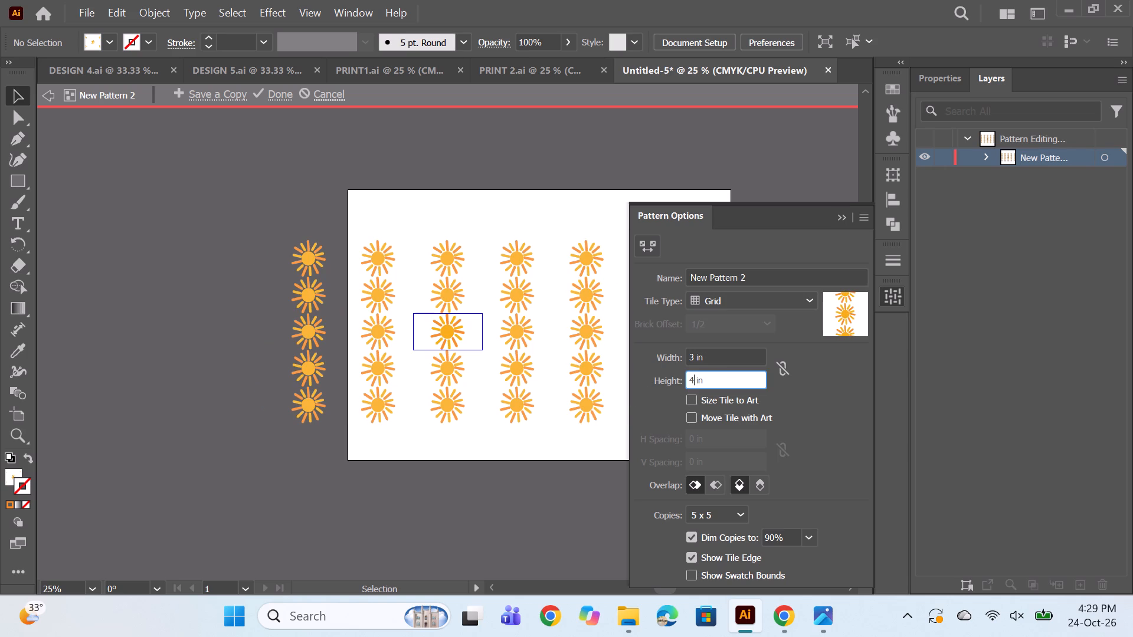
{"action": "key", "text": "Return"}
Try the Brick by Row tile type, settle on Brick by Column, and finish editing the pattern.
{"action": "left_click", "coordinate": [808, 295]}
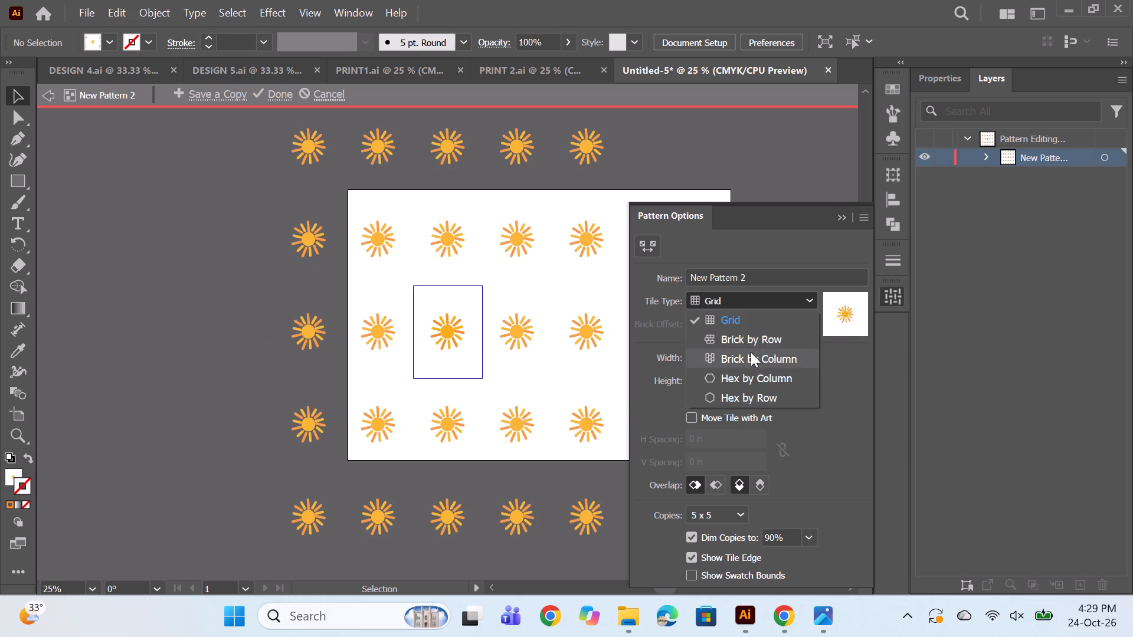
{"action": "left_click", "coordinate": [754, 341]}
{"action": "left_click", "coordinate": [811, 301]}
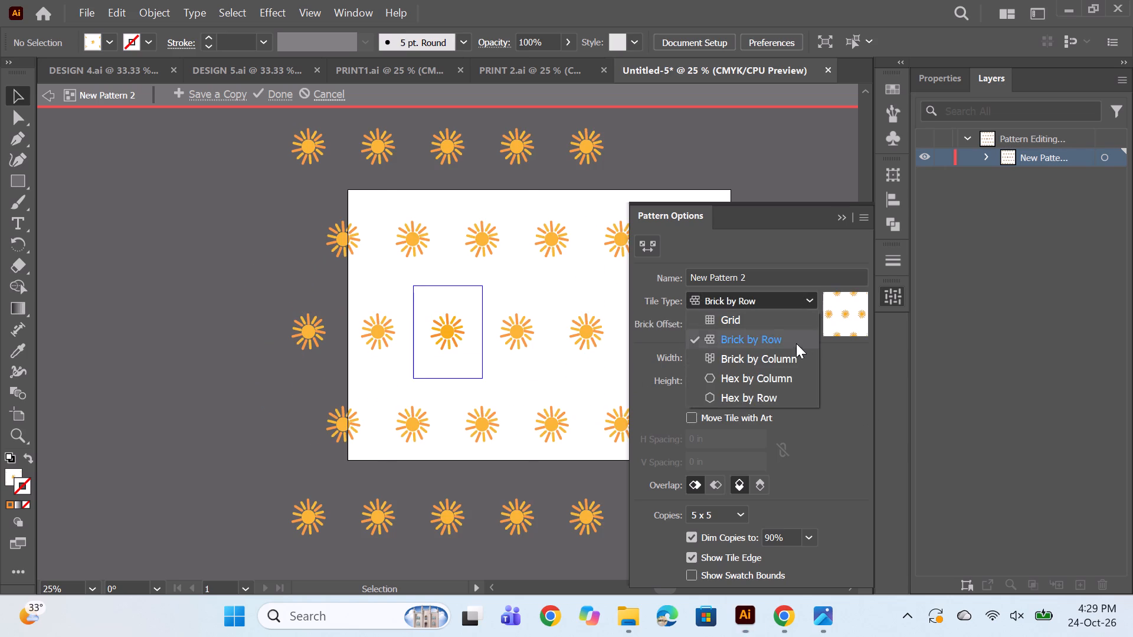
{"action": "left_click", "coordinate": [783, 355]}
{"action": "left_click", "coordinate": [257, 90]}
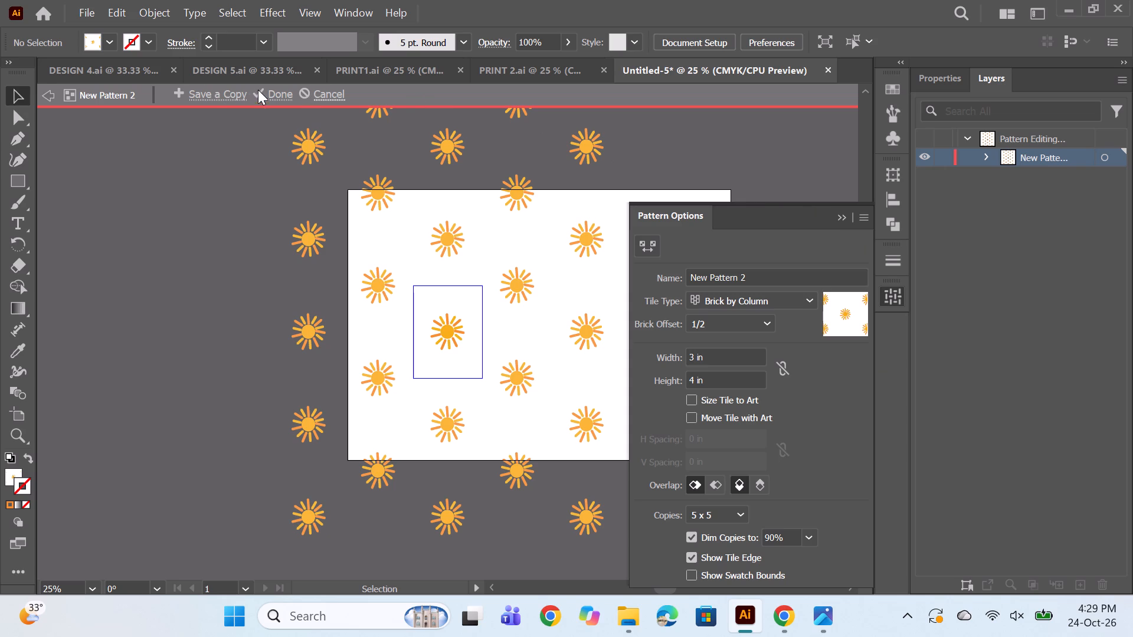
Draw a rectangle filled with the new sun pattern over the whole striped artboard, then deselect it.
{"action": "left_click", "coordinate": [21, 175]}
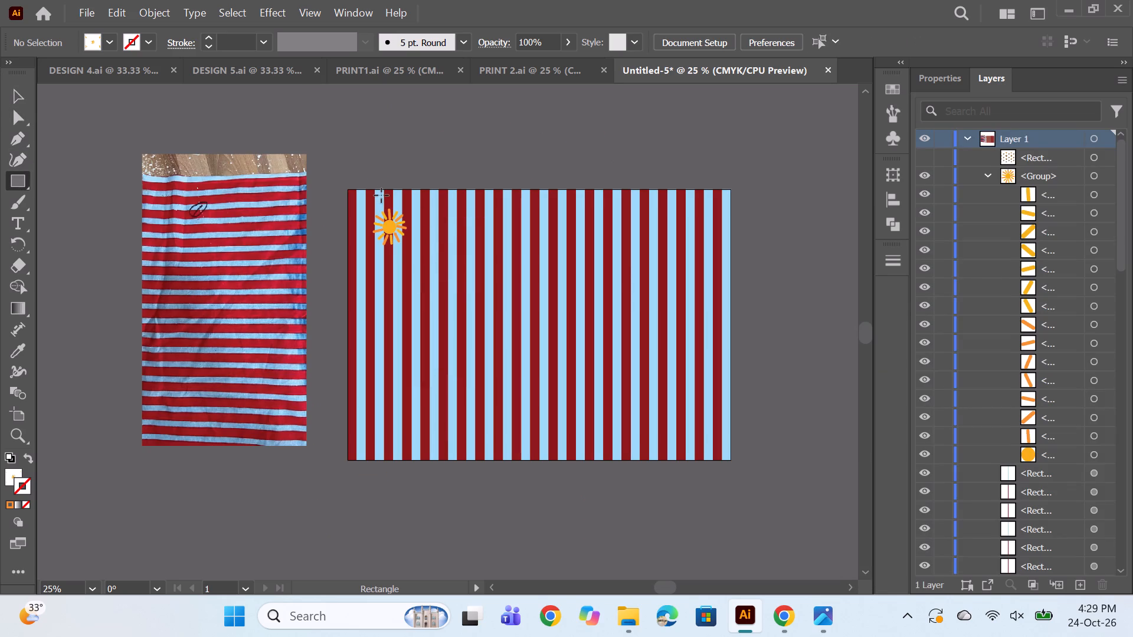
{"action": "left_click_drag", "start_coordinate": [348, 190], "coordinate": [675, 404]}
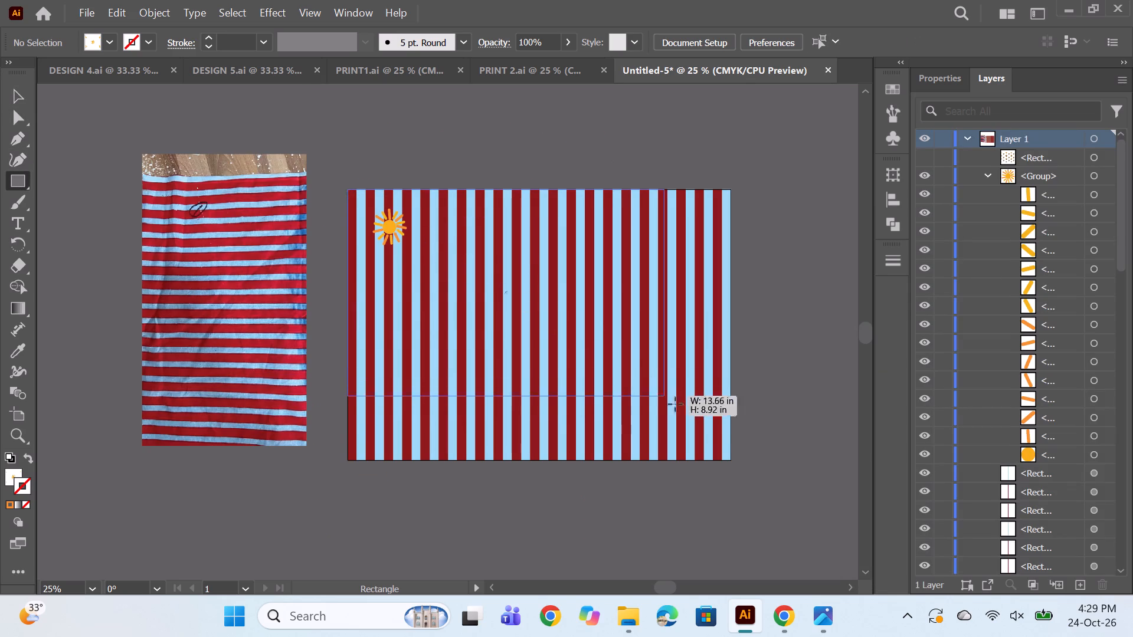
{"action": "left_click_drag", "start_coordinate": [675, 404], "coordinate": [729, 460]}
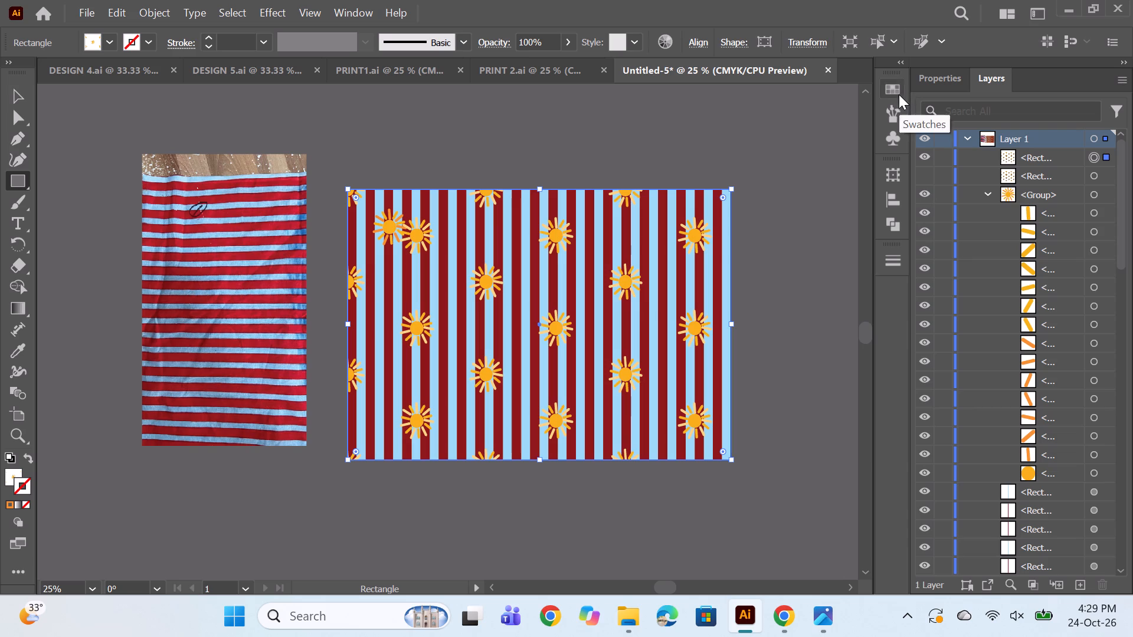
{"action": "left_click", "coordinate": [14, 98]}
{"action": "left_click", "coordinate": [490, 136]}
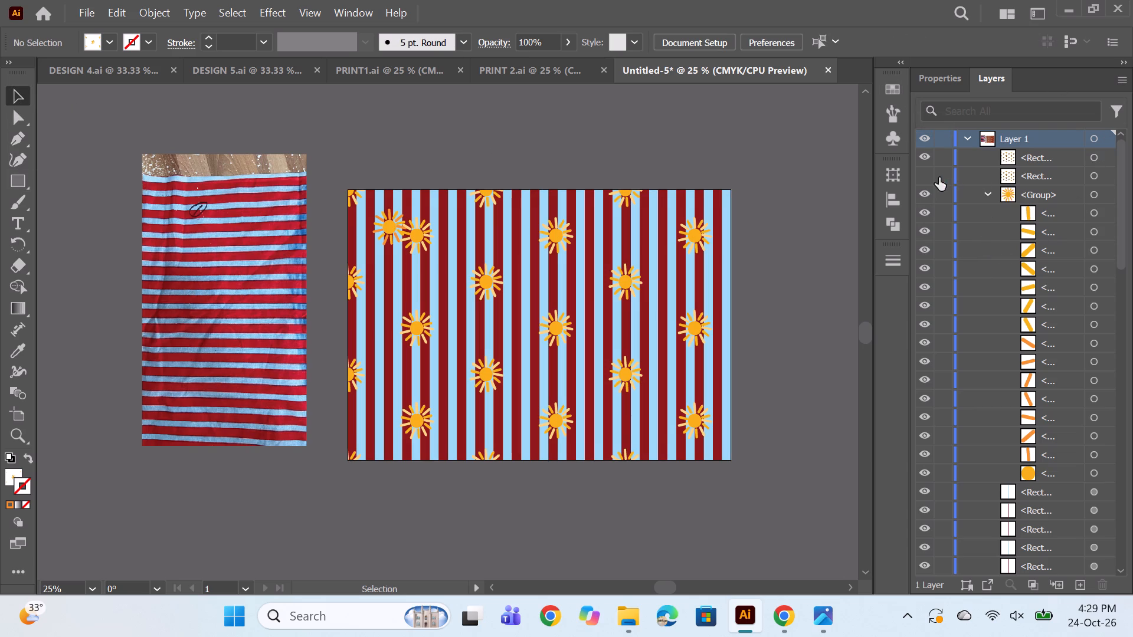
Hide the original recolored sun group.
{"action": "left_click", "coordinate": [924, 194]}
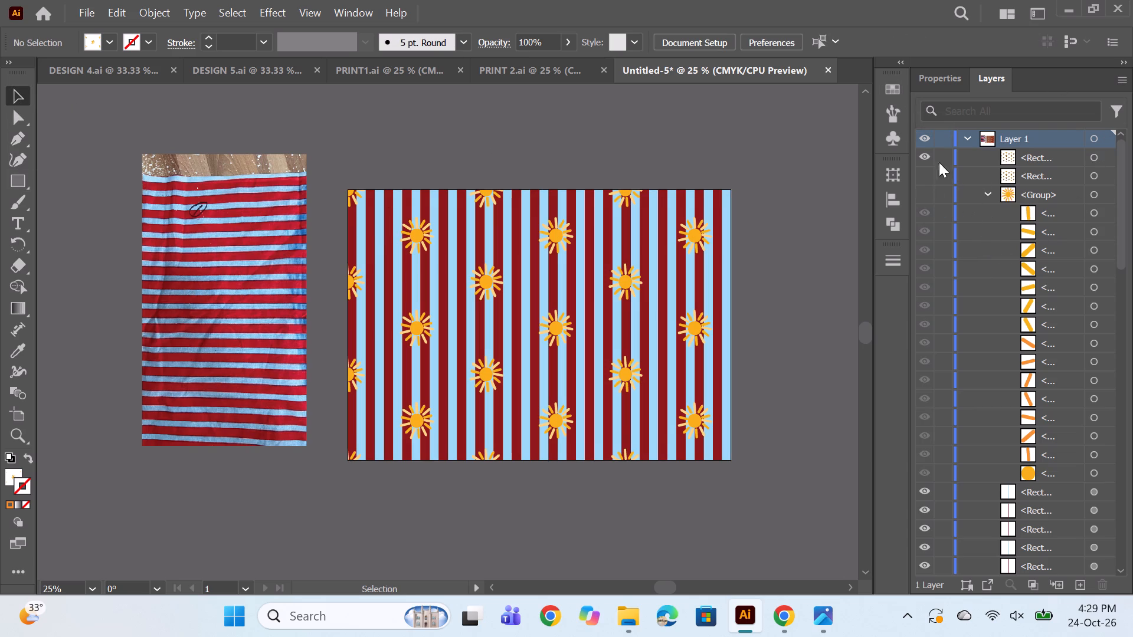
Compare the new and old pattern-filled rectangles by switching their visibility on and off in turn.
{"action": "left_click", "coordinate": [921, 153]}
{"action": "left_click", "coordinate": [925, 177]}
{"action": "left_click", "coordinate": [925, 177]}
{"action": "left_click", "coordinate": [925, 157]}
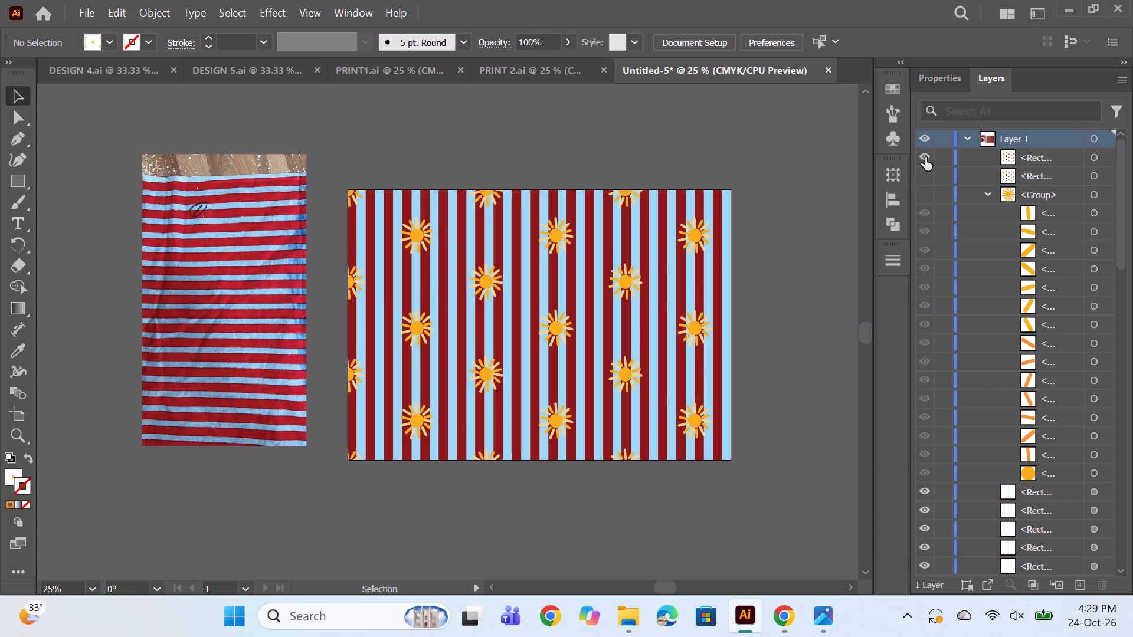
{"action": "left_click", "coordinate": [925, 157]}
{"action": "left_click", "coordinate": [926, 176]}
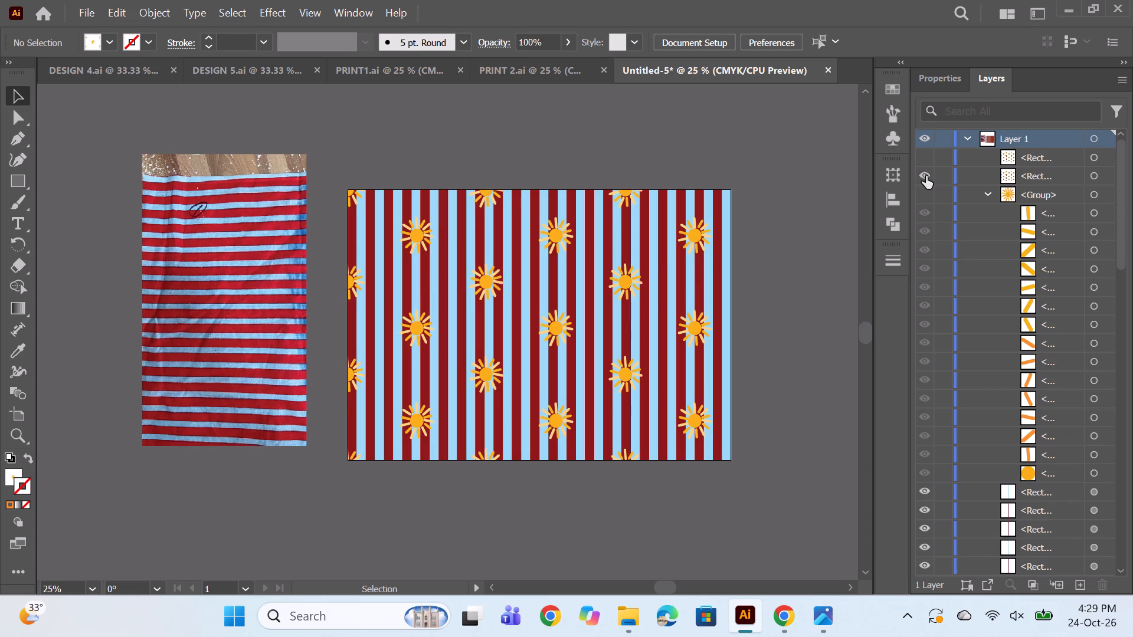
{"action": "left_click", "coordinate": [926, 176]}
{"action": "left_click", "coordinate": [924, 160]}
{"action": "left_click", "coordinate": [924, 157]}
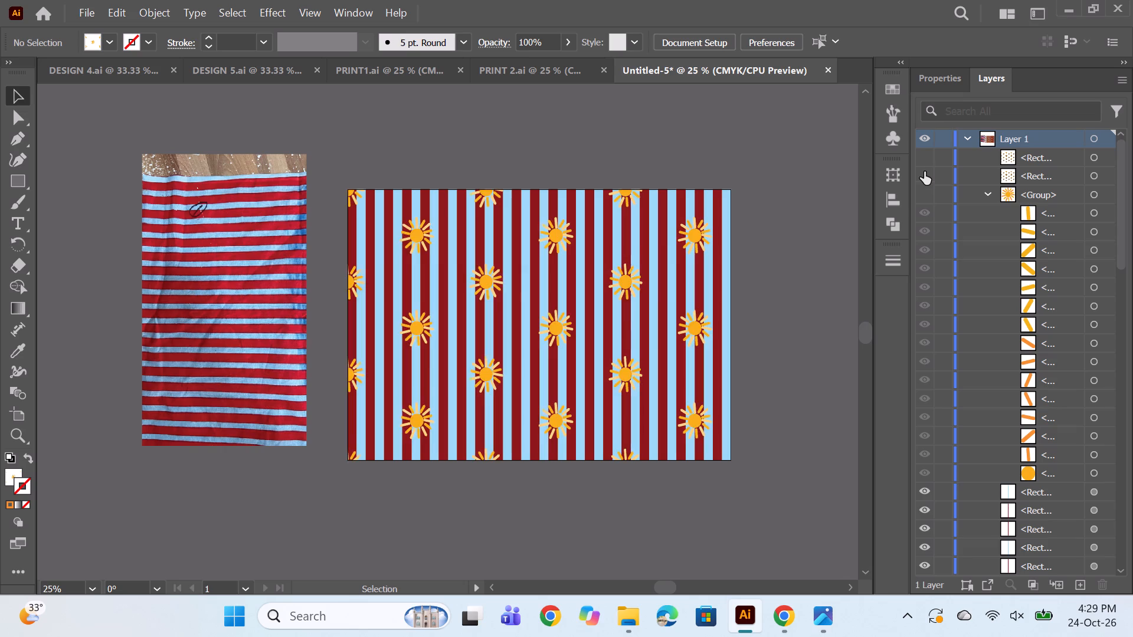
{"action": "left_click", "coordinate": [924, 175]}
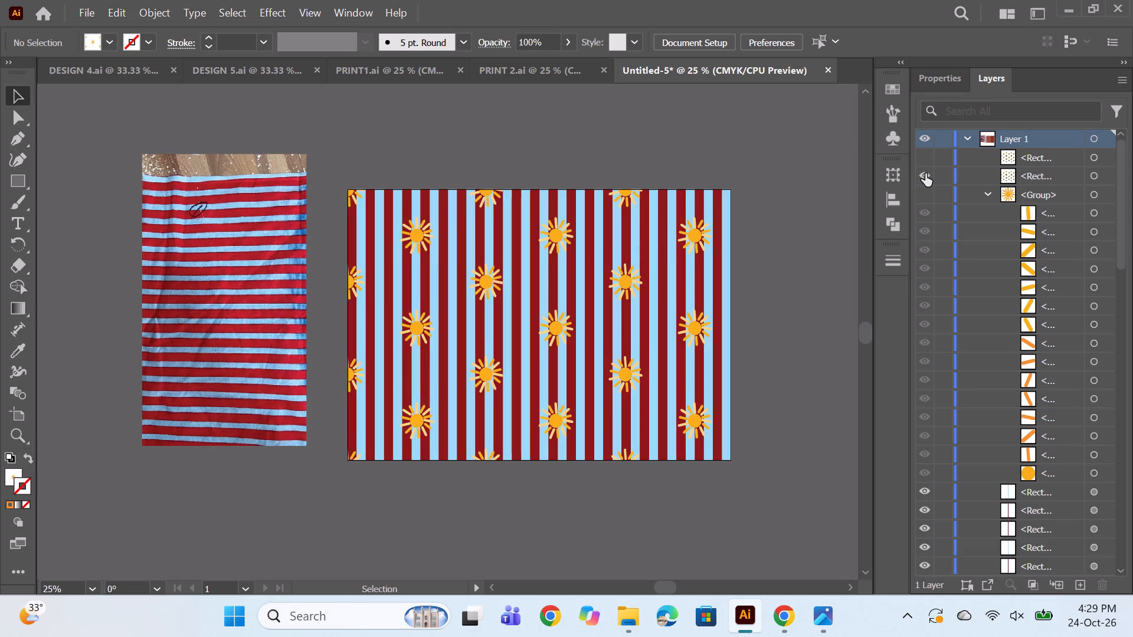
{"action": "left_click", "coordinate": [925, 173]}
{"action": "left_click", "coordinate": [929, 154]}
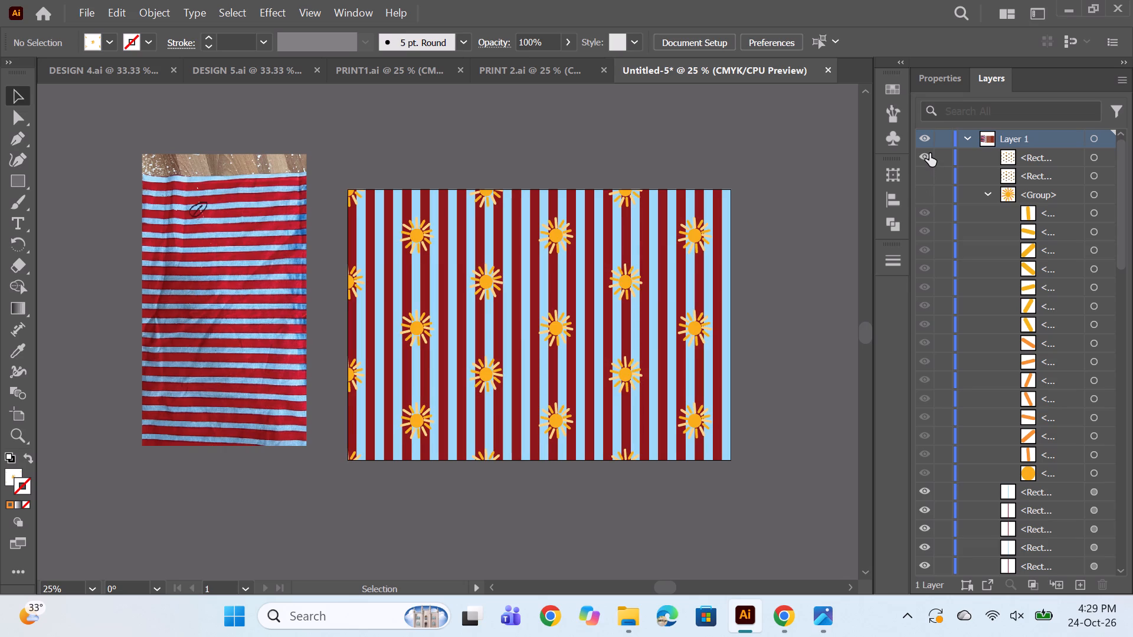
{"action": "left_click", "coordinate": [929, 153]}
{"action": "left_click", "coordinate": [928, 172]}
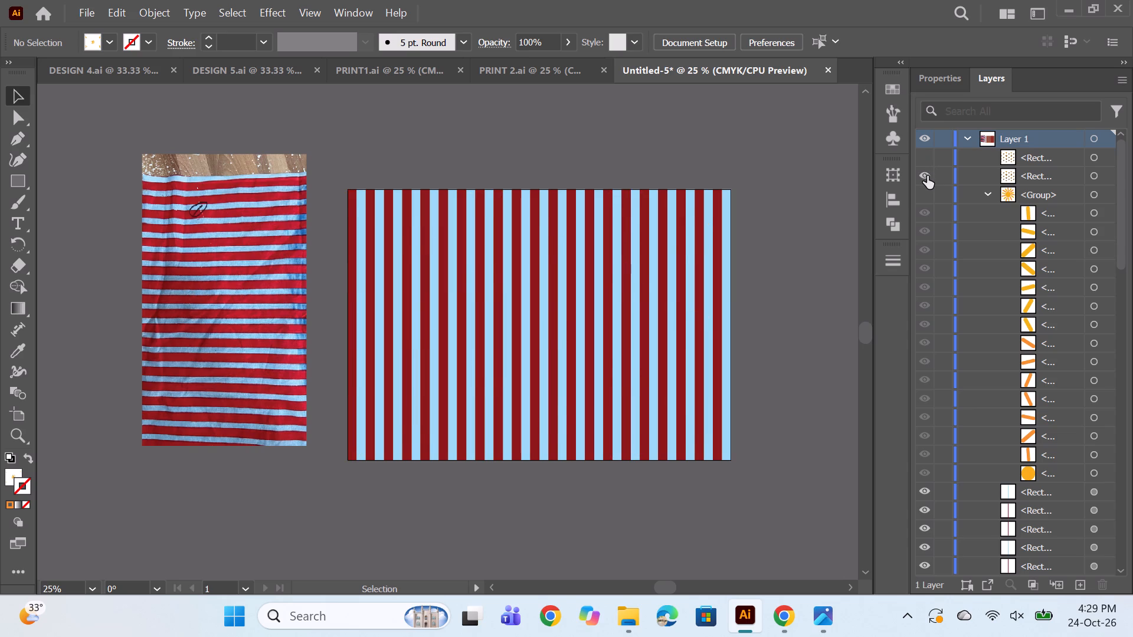
{"action": "left_click", "coordinate": [927, 176]}
{"action": "left_click", "coordinate": [927, 165]}
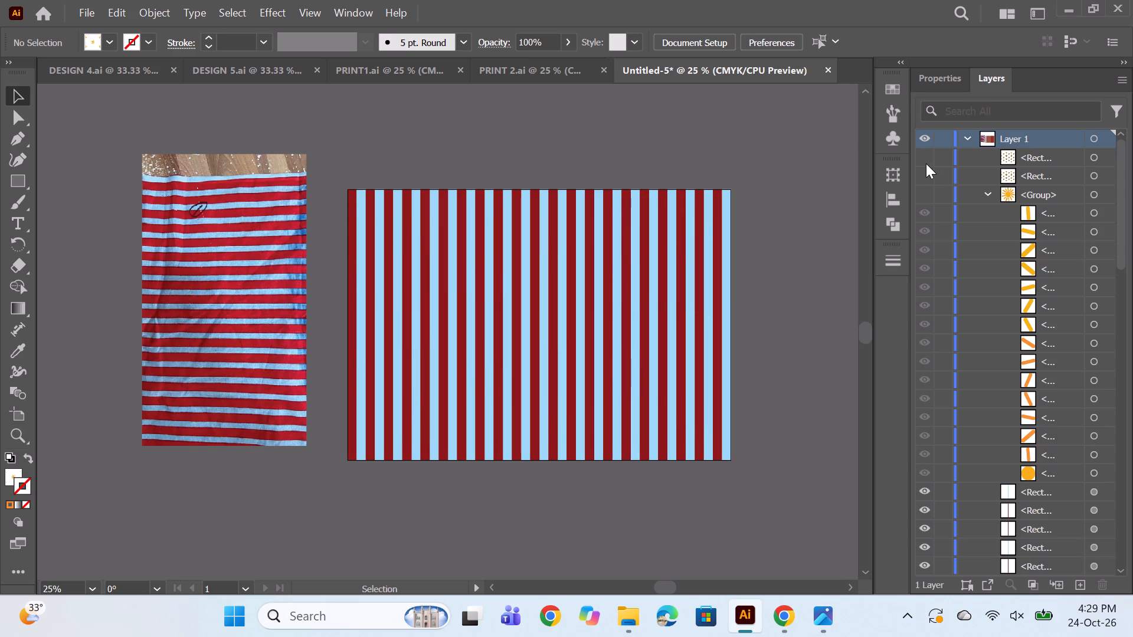
Show both pattern-filled rectangles and delete the old one beneath the new one.
{"action": "left_click", "coordinate": [923, 162]}
{"action": "left_click", "coordinate": [925, 174]}
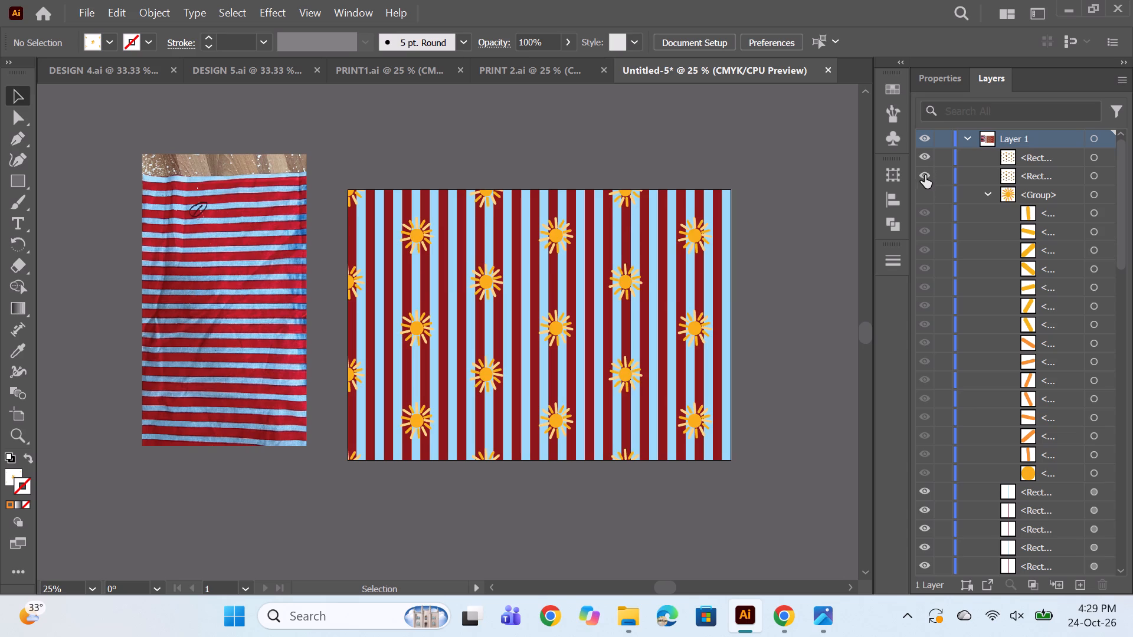
{"action": "left_click", "coordinate": [1090, 172]}
{"action": "key", "text": "BackSpace"}
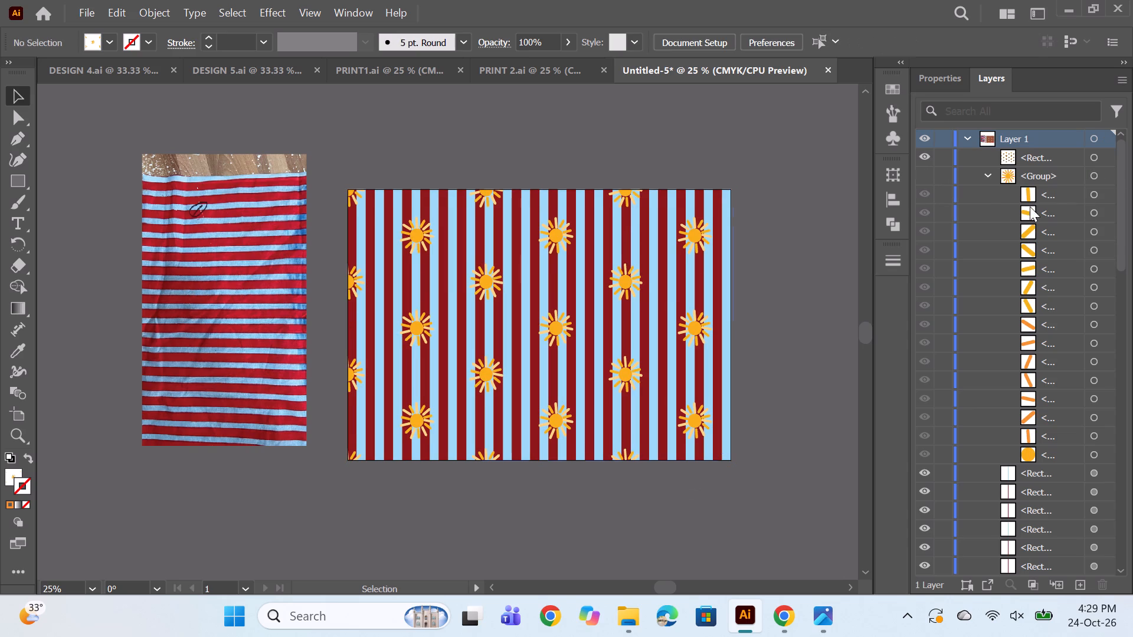
Show the original sun group to check it, collapse it in the layer list, and hide it again.
{"action": "left_click", "coordinate": [925, 176]}
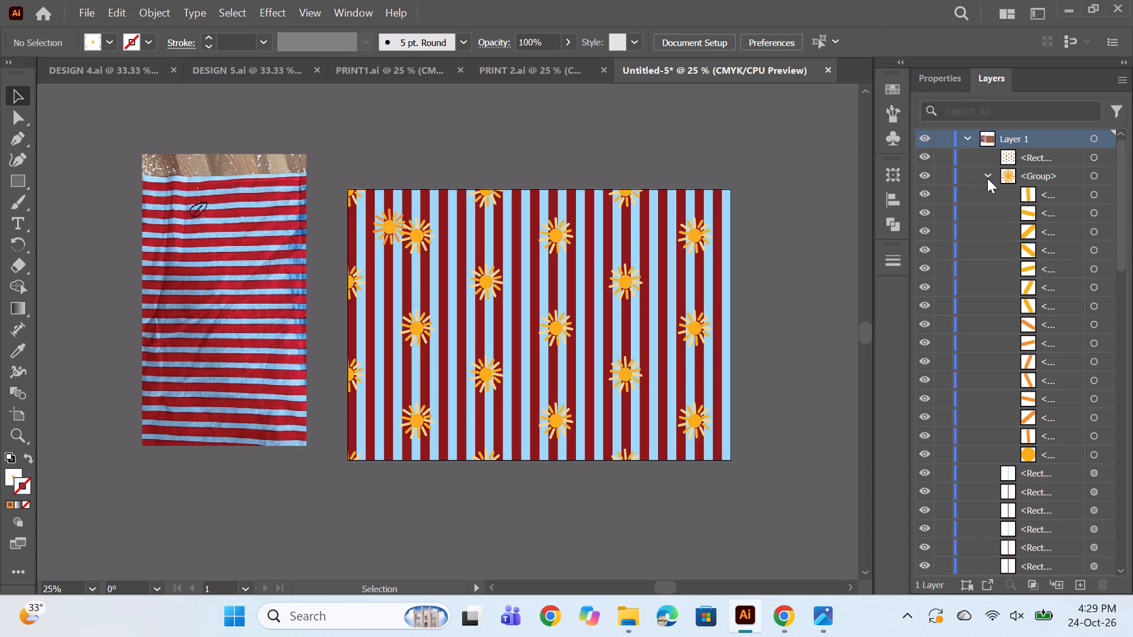
{"action": "left_click", "coordinate": [987, 178]}
{"action": "left_click", "coordinate": [922, 178]}
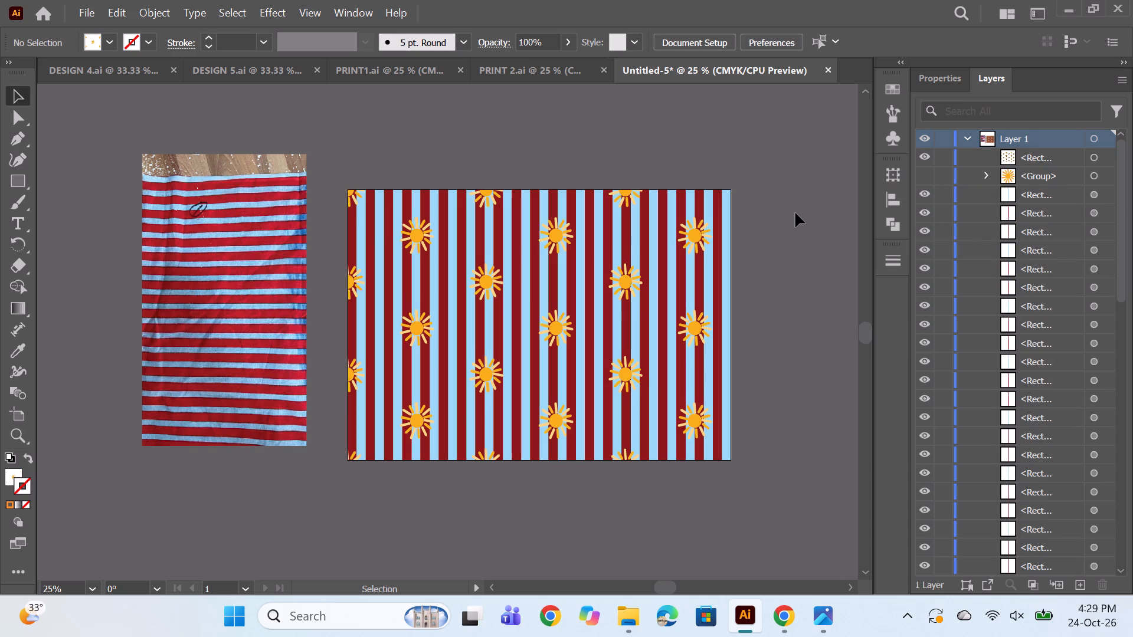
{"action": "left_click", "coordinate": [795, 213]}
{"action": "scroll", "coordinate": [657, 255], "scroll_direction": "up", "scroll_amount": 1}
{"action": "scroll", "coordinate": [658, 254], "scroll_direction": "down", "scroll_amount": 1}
Save the document to the Desktop as an Adobe Illustrator file named PRINT 3, keeping the offered Illustrator options.
{"action": "key", "text": "ctrl+s"}
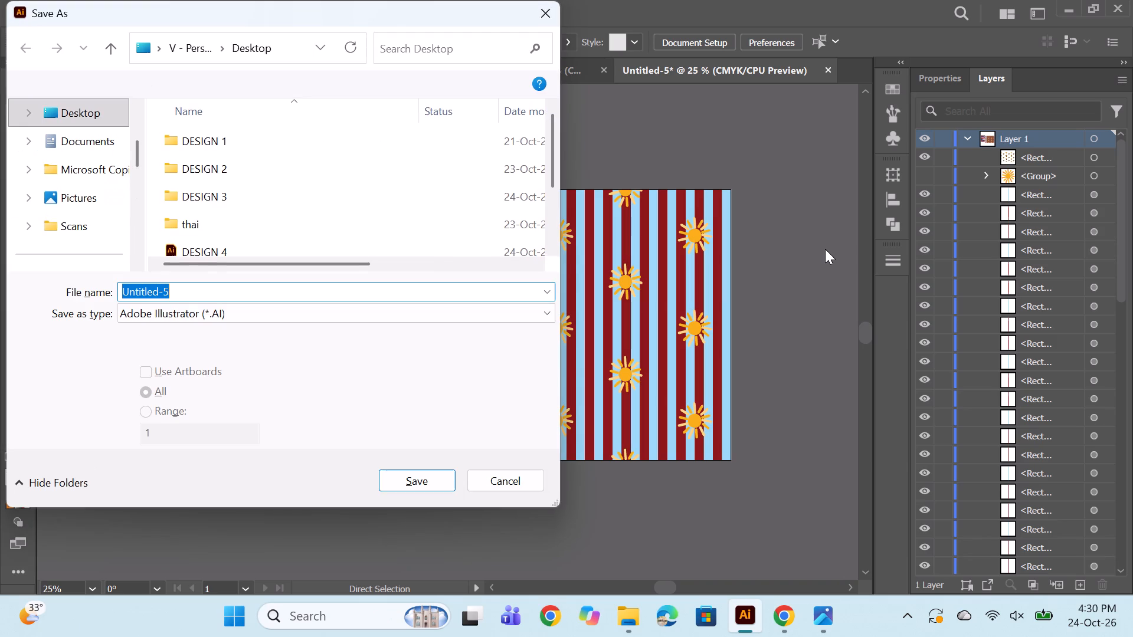
{"action": "type", "text": "PRINT 3"}
{"action": "key", "text": "Return"}
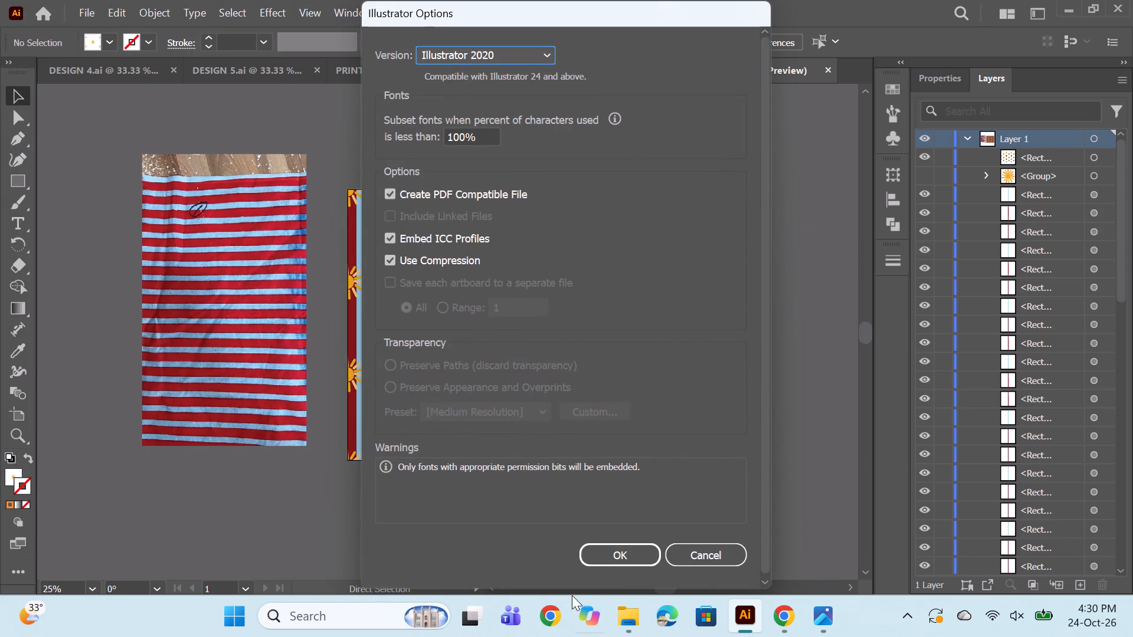
{"action": "left_click", "coordinate": [614, 554]}
Switch to the Windows desktop and create a new folder named DESIGN 4&5.
{"action": "left_click", "coordinate": [1073, 11]}
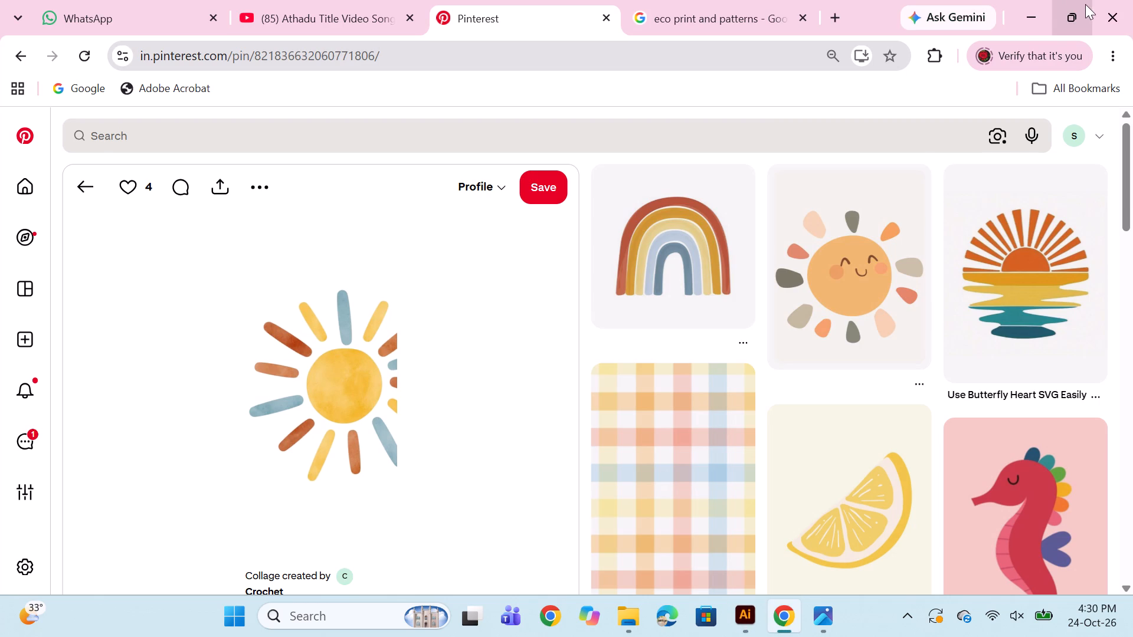
{"action": "left_click", "coordinate": [1025, 21]}
{"action": "right_click", "coordinate": [384, 180]}
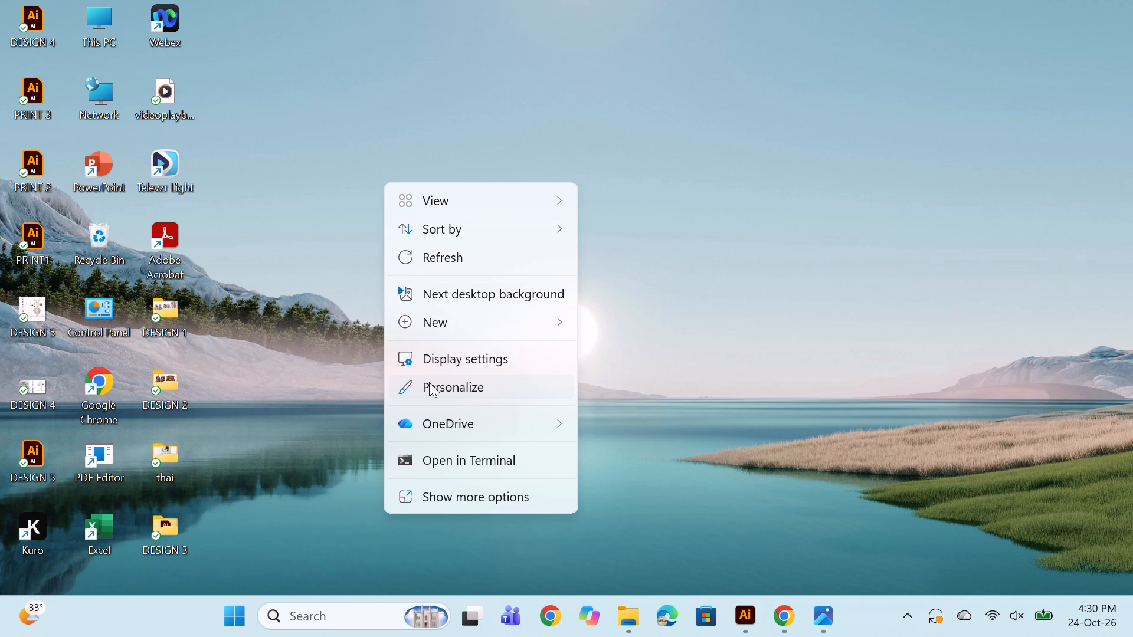
{"action": "left_click", "coordinate": [464, 323]}
{"action": "left_click", "coordinate": [631, 330]}
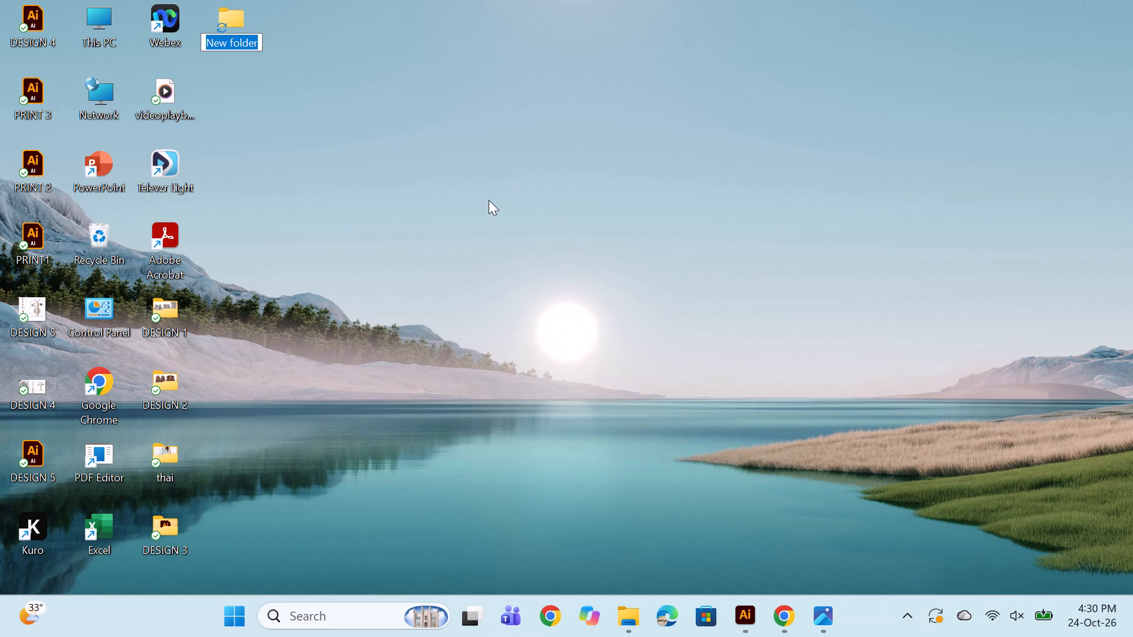
{"action": "type", "text": "DESIGN 4"}
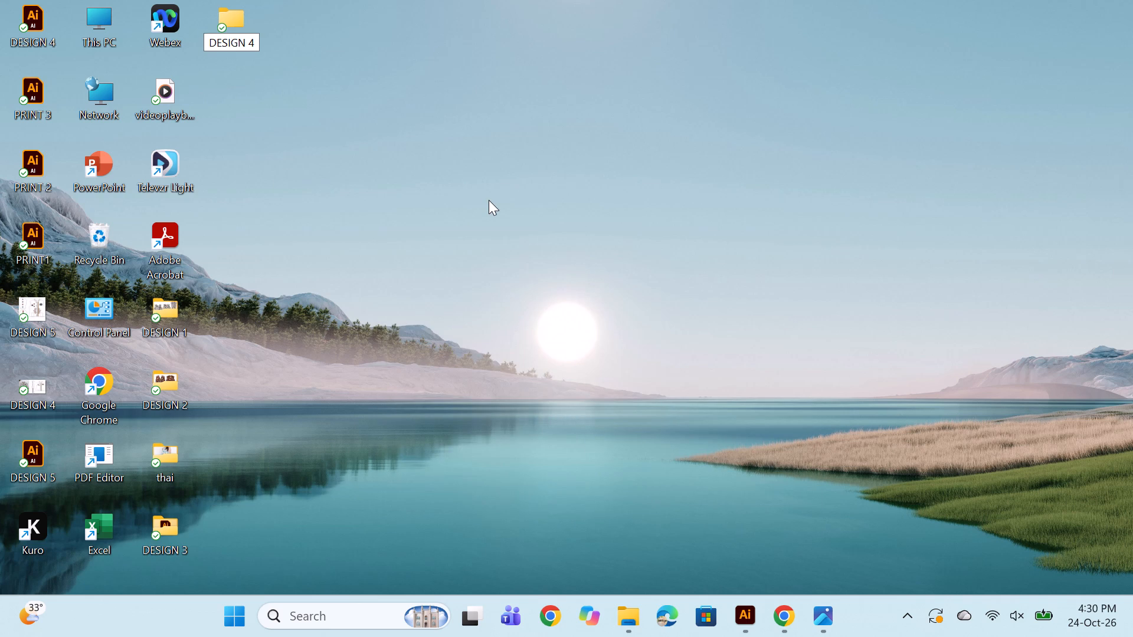
{"action": "key", "text": "shift+ampersand"}
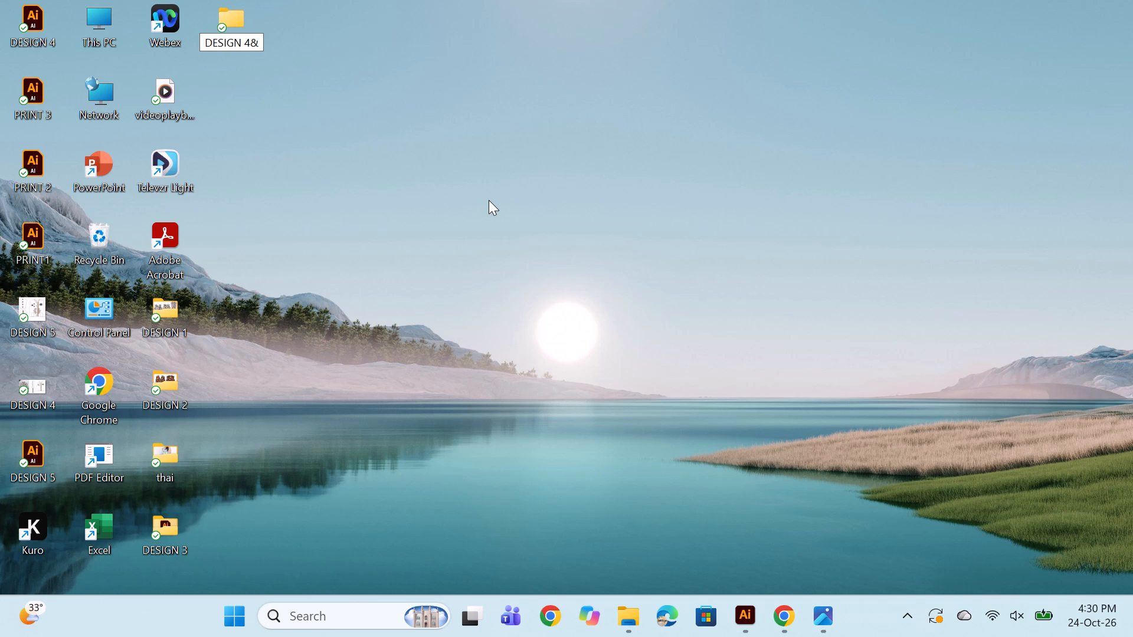
{"action": "key", "text": "5"}
{"action": "key", "text": "Return"}
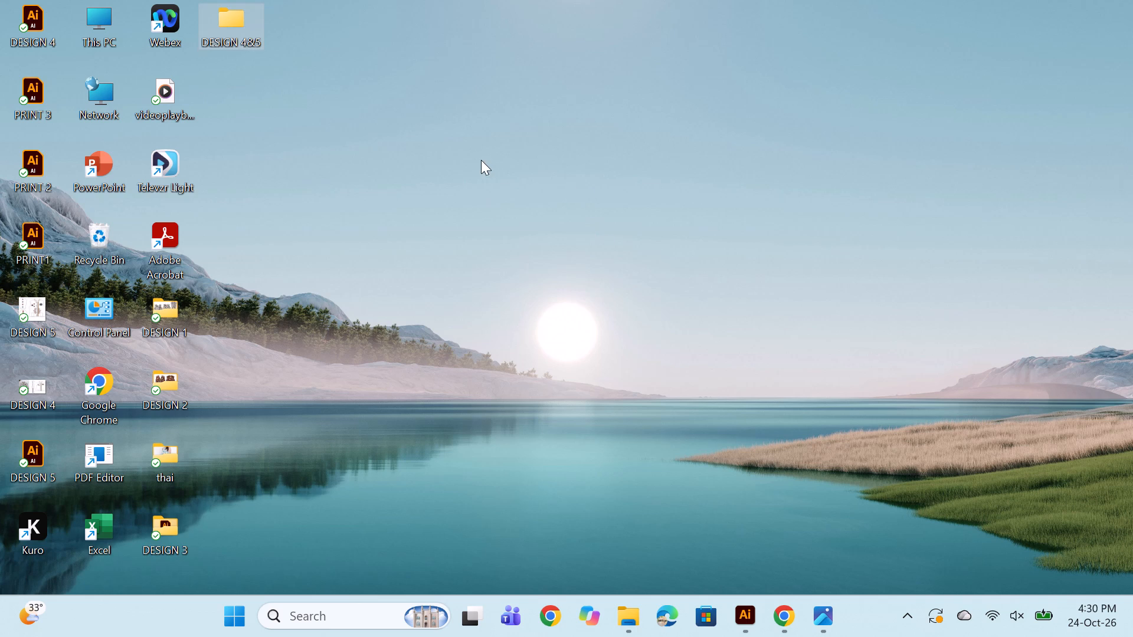
{"action": "left_click", "coordinate": [481, 160]}
Move the DESIGN 4 Illustrator file into the DESIGN 4&5 folder.
{"action": "left_click_drag", "start_coordinate": [31, 27], "coordinate": [224, 41]}
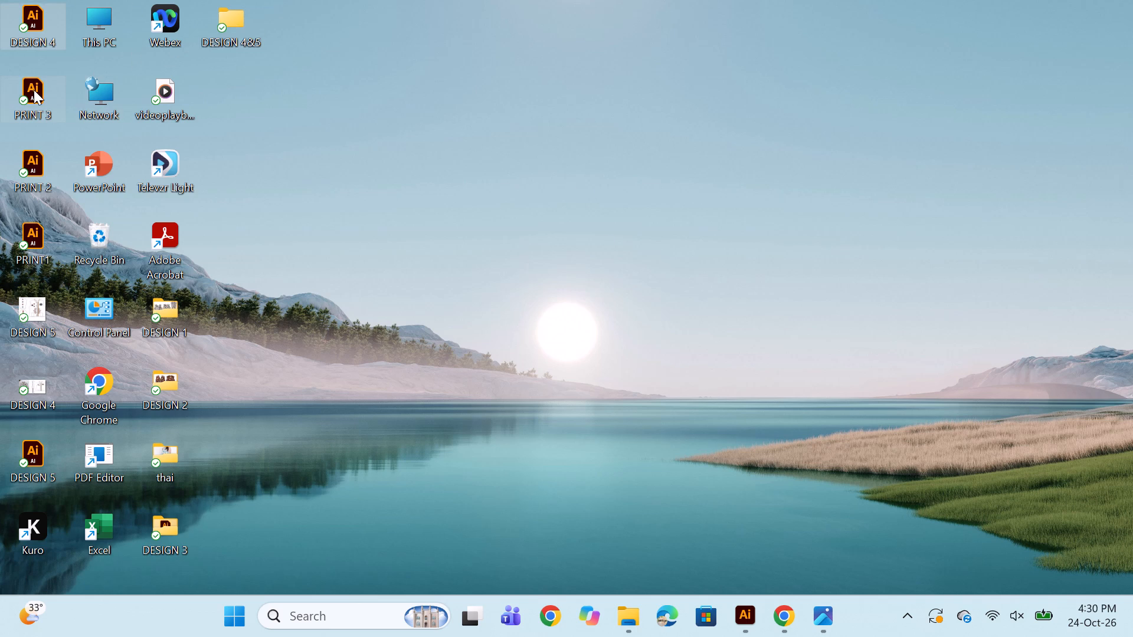
Try to move the DESIGN 5 image, the DESIGN 4 image and the DESIGN 5 Illustrator file into the DESIGN 4&5 folder.
{"action": "left_click_drag", "start_coordinate": [35, 257], "coordinate": [155, 495]}
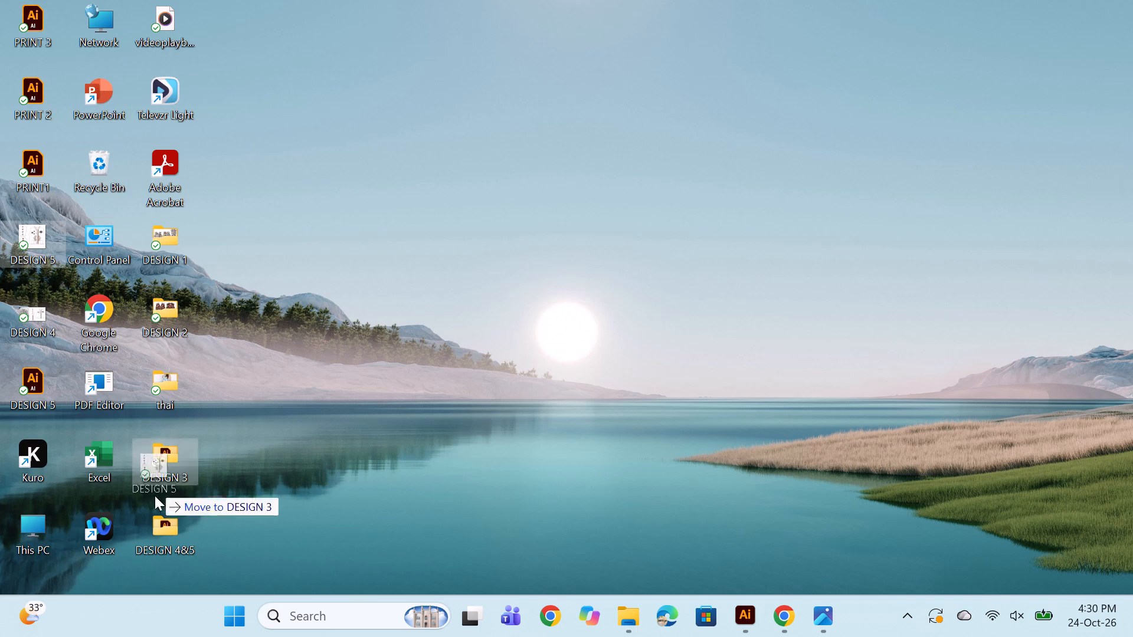
{"action": "left_click_drag", "start_coordinate": [155, 495], "coordinate": [171, 564]}
{"action": "left_click_drag", "start_coordinate": [35, 264], "coordinate": [158, 541]}
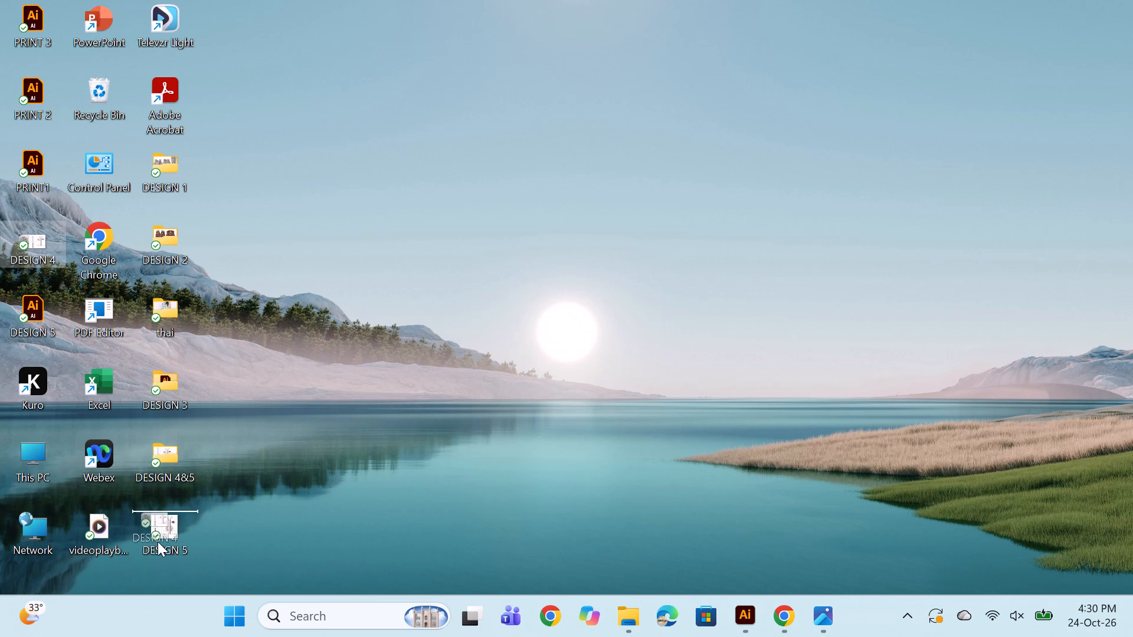
{"action": "left_click_drag", "start_coordinate": [158, 541], "coordinate": [160, 541]}
{"action": "left_click_drag", "start_coordinate": [27, 258], "coordinate": [168, 555]}
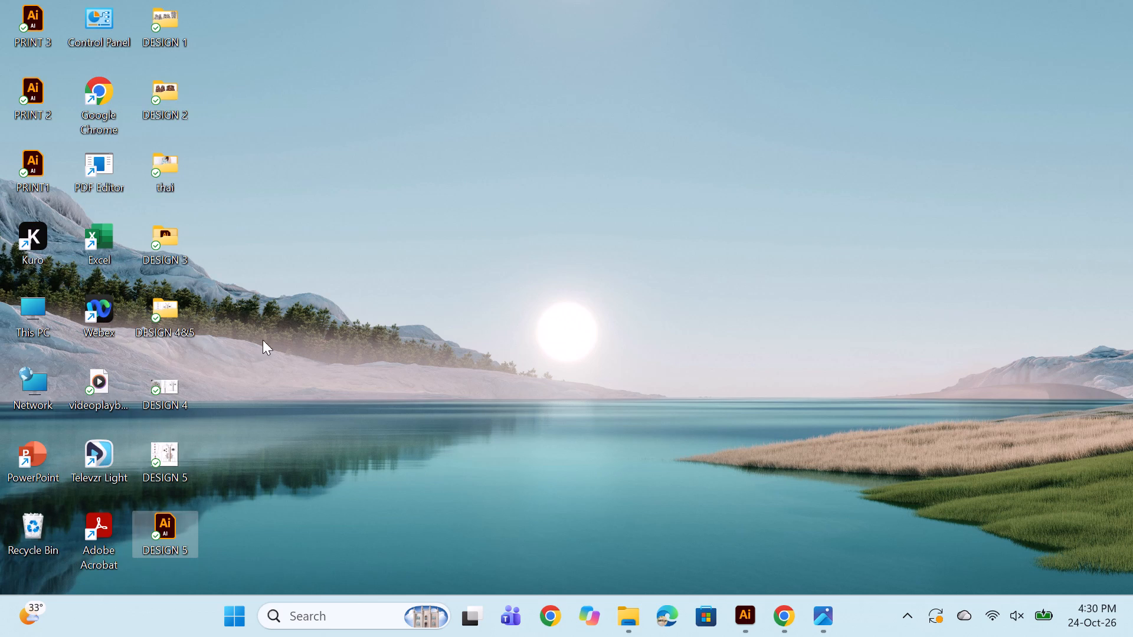
Move the DESIGN 4 image, the DESIGN 5 image and the DESIGN 5 Illustrator file into the DESIGN 4&5 folder.
{"action": "left_click", "coordinate": [325, 344]}
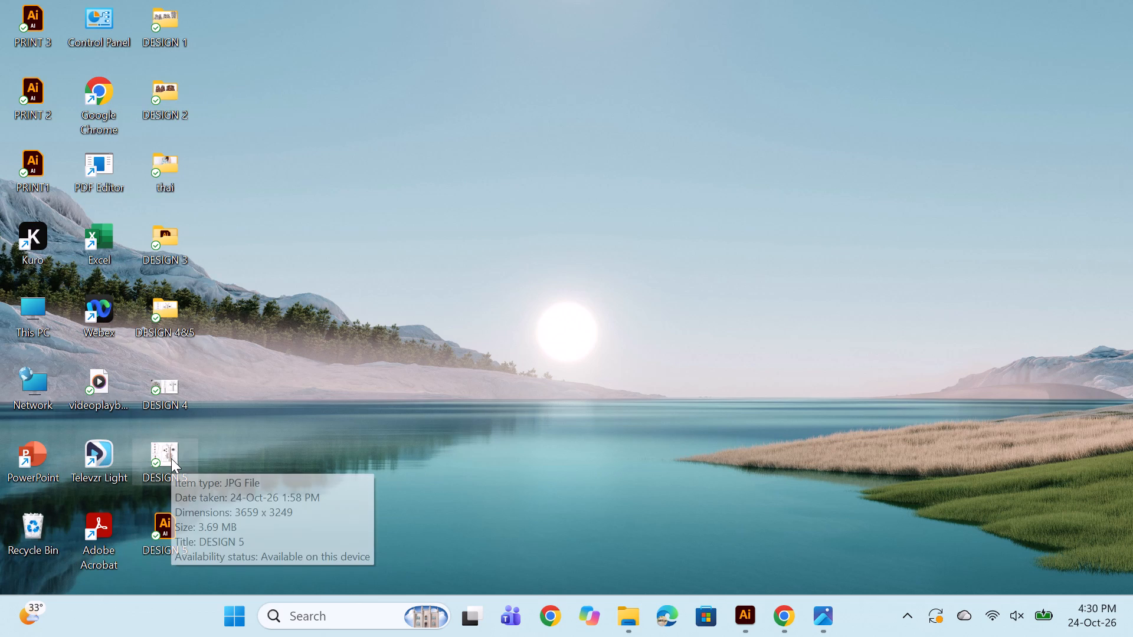
{"action": "left_click_drag", "start_coordinate": [171, 458], "coordinate": [171, 524]}
{"action": "left_click_drag", "start_coordinate": [159, 390], "coordinate": [159, 433]}
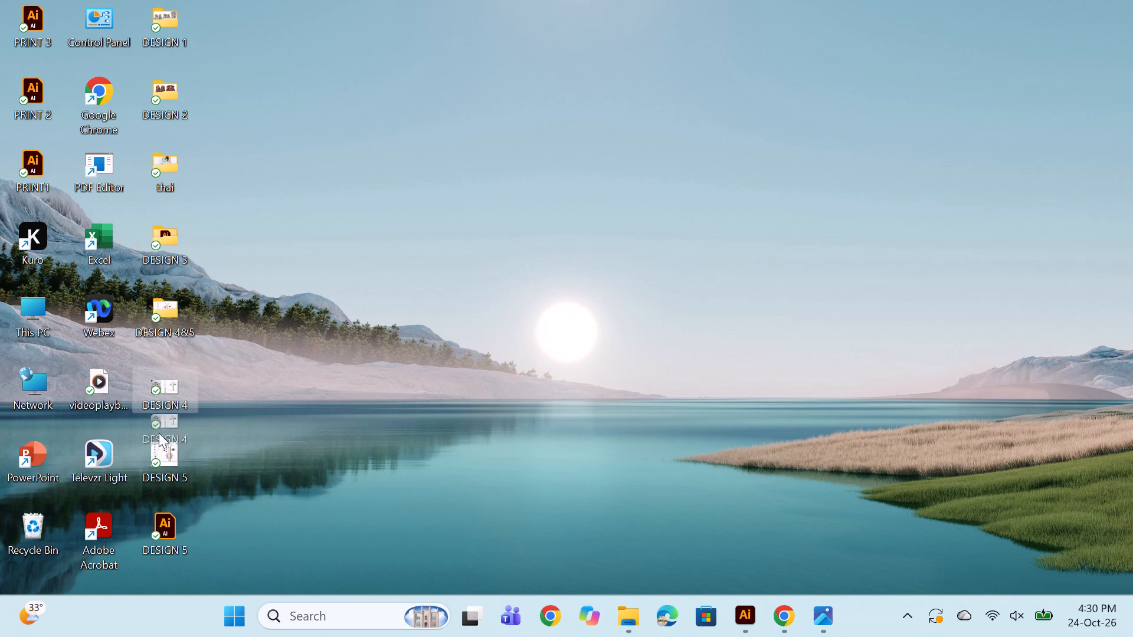
{"action": "left_click_drag", "start_coordinate": [159, 433], "coordinate": [178, 311]}
{"action": "left_click_drag", "start_coordinate": [164, 402], "coordinate": [164, 335]}
{"action": "left_click_drag", "start_coordinate": [159, 445], "coordinate": [176, 372]}
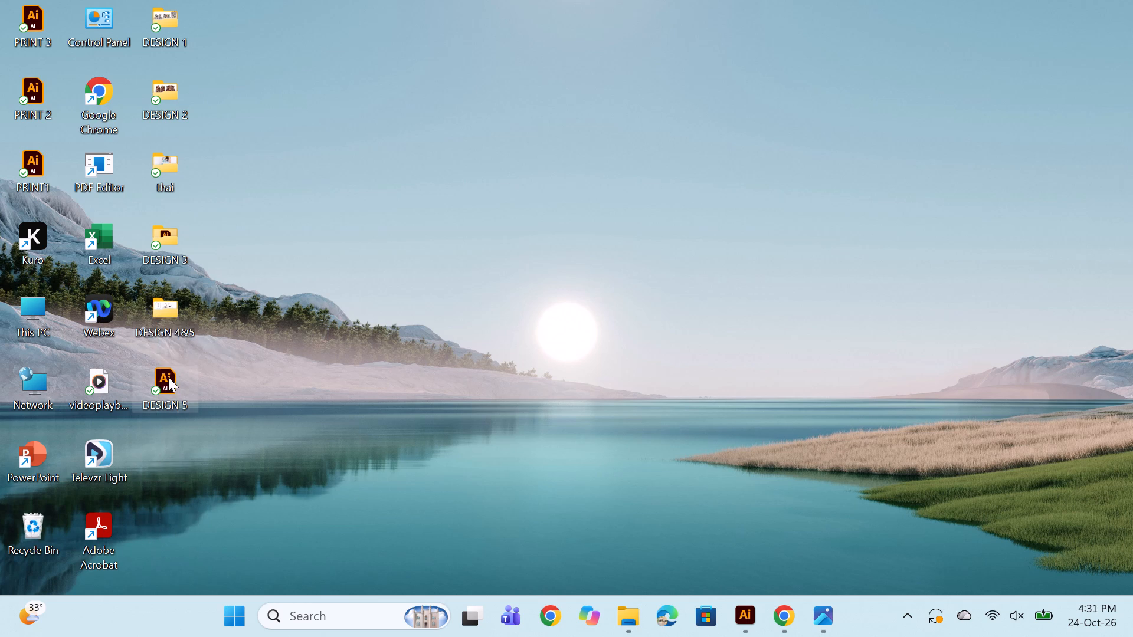
{"action": "left_click_drag", "start_coordinate": [168, 377], "coordinate": [168, 311]}
{"action": "left_click_drag", "start_coordinate": [167, 397], "coordinate": [167, 385]}
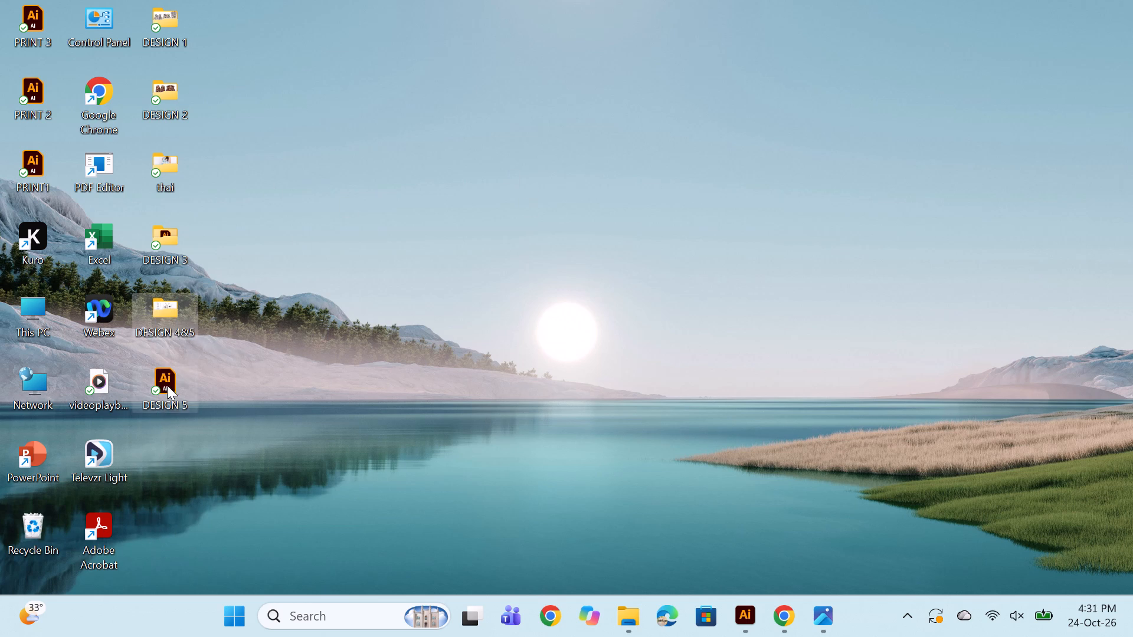
{"action": "left_click_drag", "start_coordinate": [167, 385], "coordinate": [173, 333]}
{"action": "left_click", "coordinate": [653, 182]}
{"action": "left_click_drag", "start_coordinate": [161, 399], "coordinate": [161, 339]}
Create a new desktop folder named PRINTS.
{"action": "right_click", "coordinate": [503, 234]}
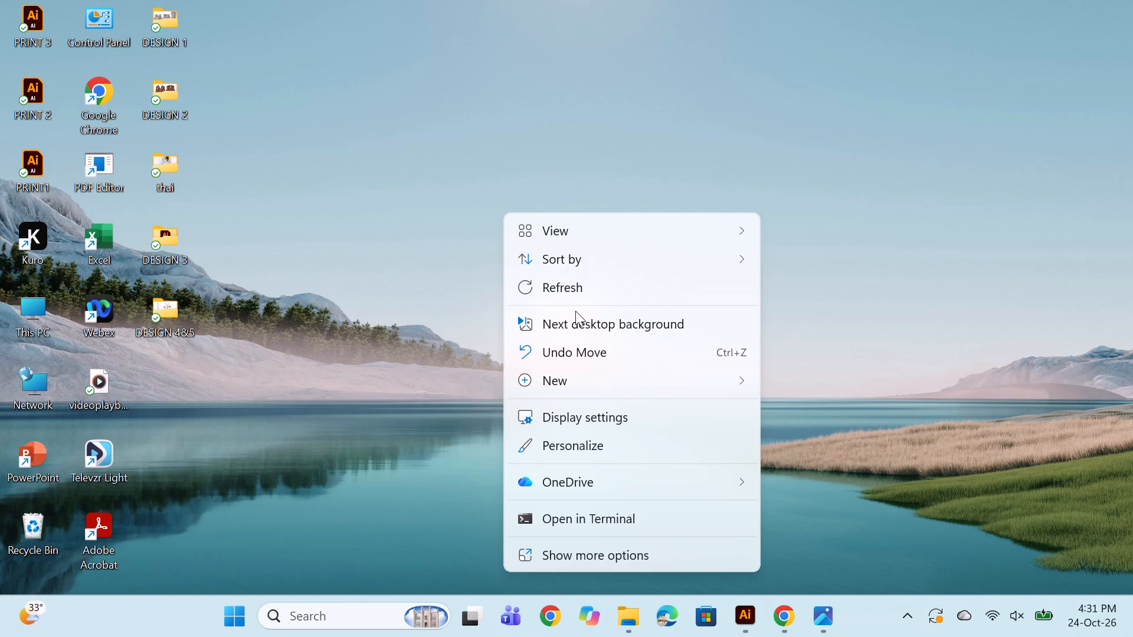
{"action": "left_click", "coordinate": [549, 380]}
{"action": "left_click", "coordinate": [839, 391]}
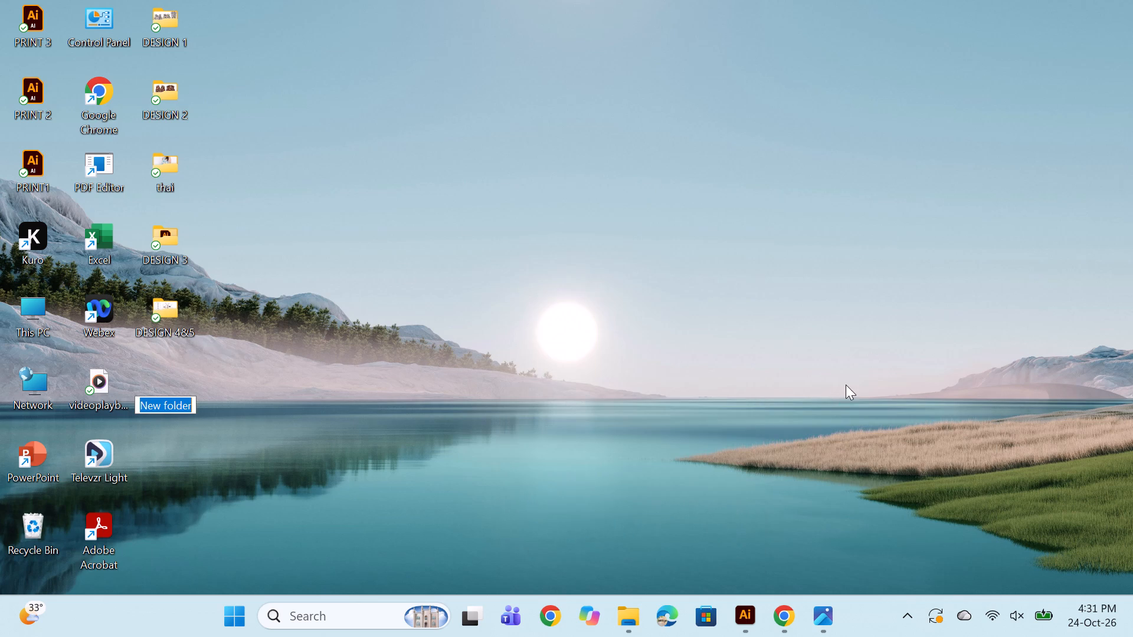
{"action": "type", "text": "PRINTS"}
{"action": "left_click", "coordinate": [519, 157]}
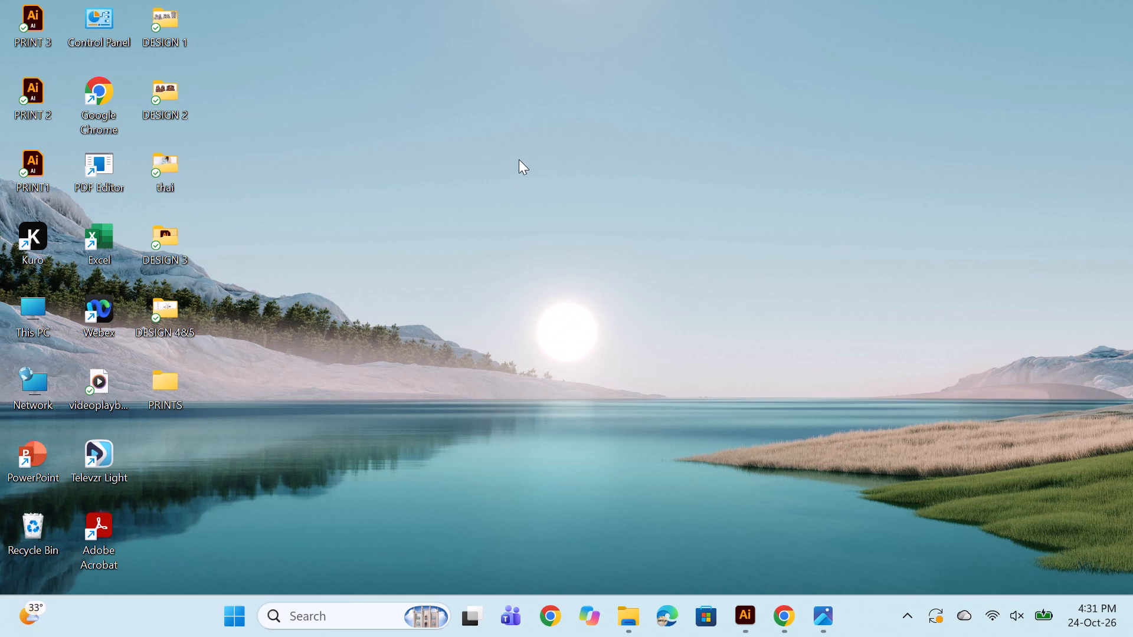
Move the PRINT1, PRINT 2 and PRINT 3 Illustrator files into the PRINTS folder.
{"action": "left_click_drag", "start_coordinate": [19, 173], "coordinate": [153, 412]}
{"action": "left_click_drag", "start_coordinate": [24, 99], "coordinate": [156, 328]}
{"action": "left_click_drag", "start_coordinate": [31, 25], "coordinate": [36, 25]}
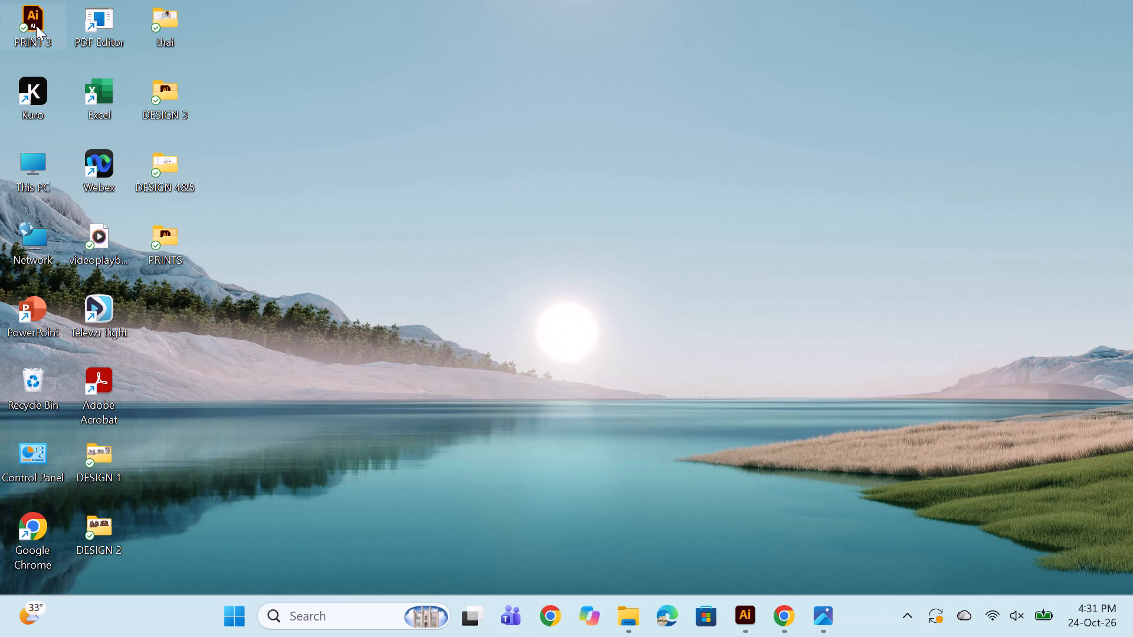
{"action": "left_click_drag", "start_coordinate": [36, 25], "coordinate": [165, 253]}
{"action": "left_click", "coordinate": [538, 139]}
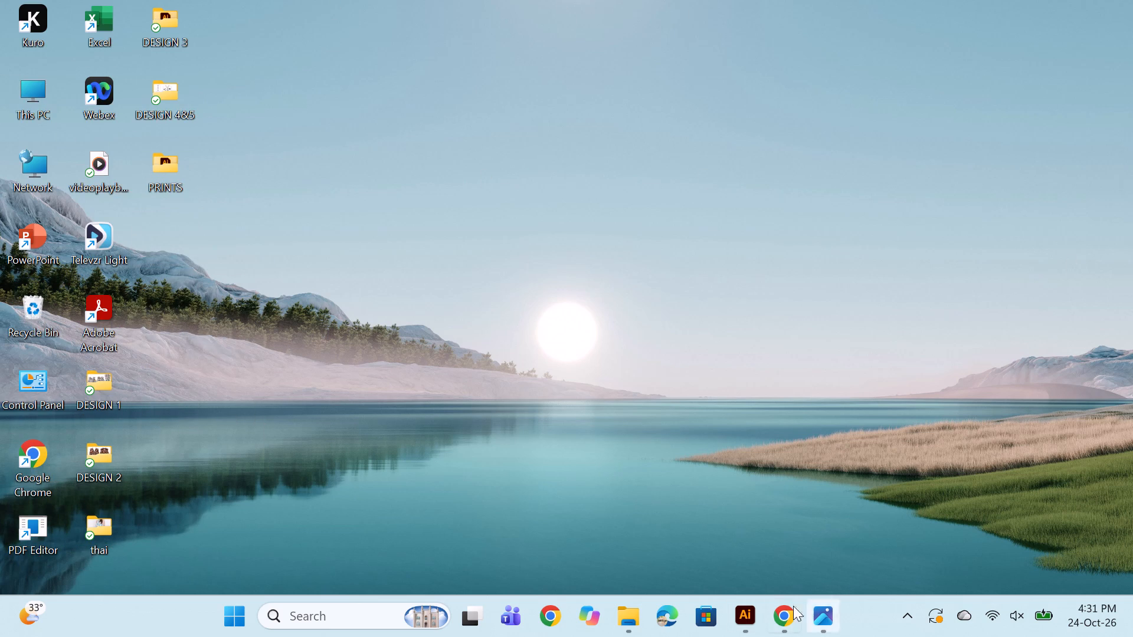
Switch to Illustrator with the PRINT 3 document, and from there to the Chrome browser.
{"action": "left_click", "coordinate": [739, 615]}
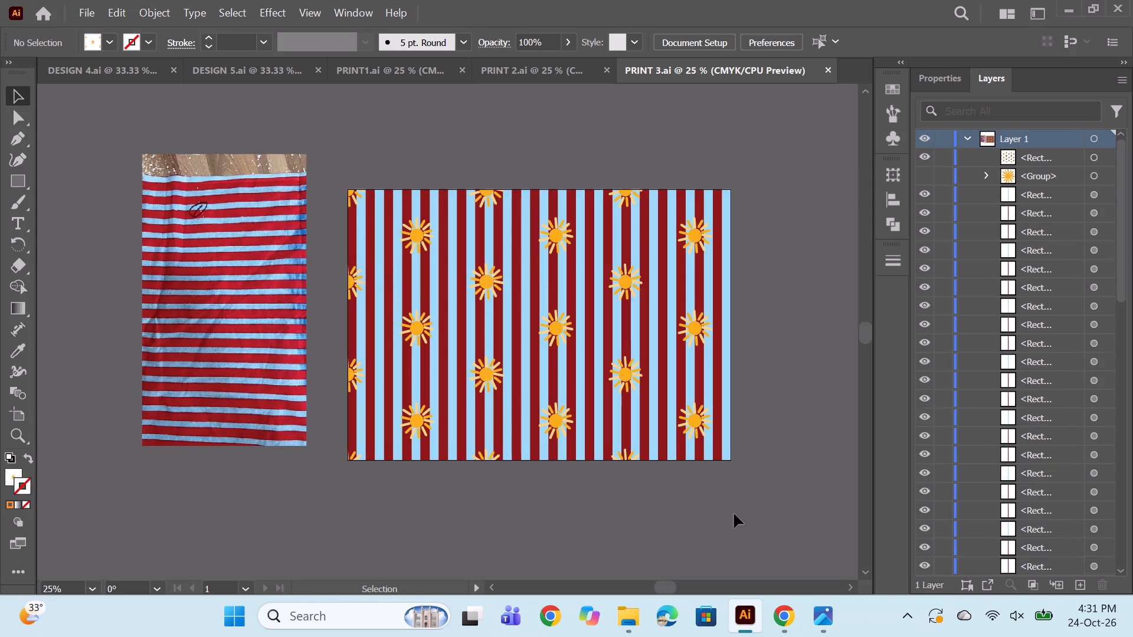
{"action": "left_click", "coordinate": [777, 616]}
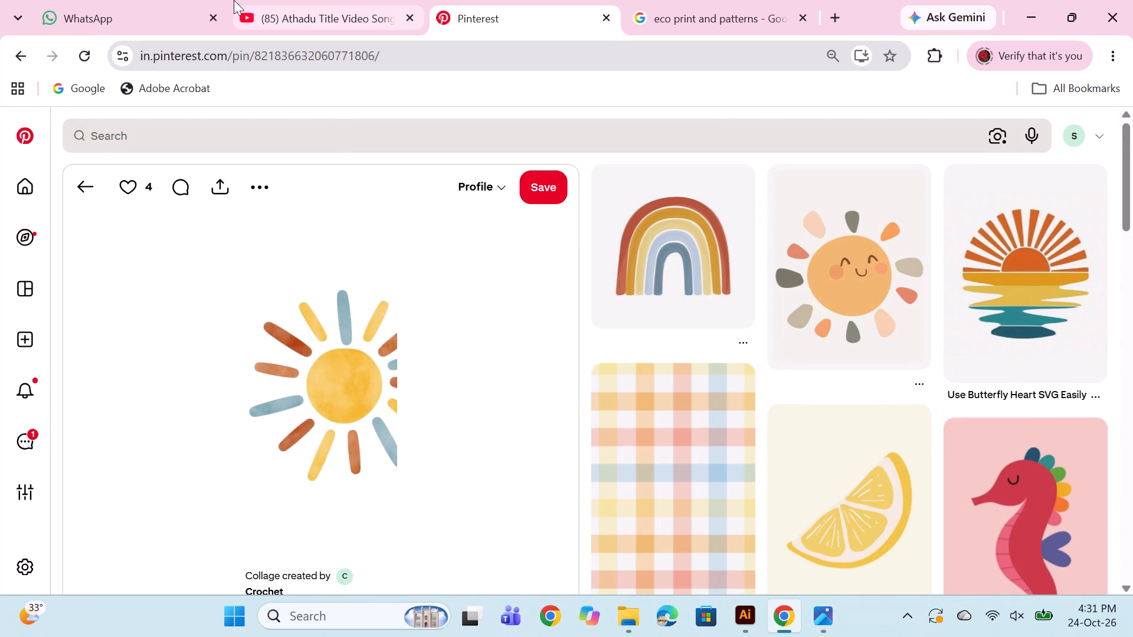